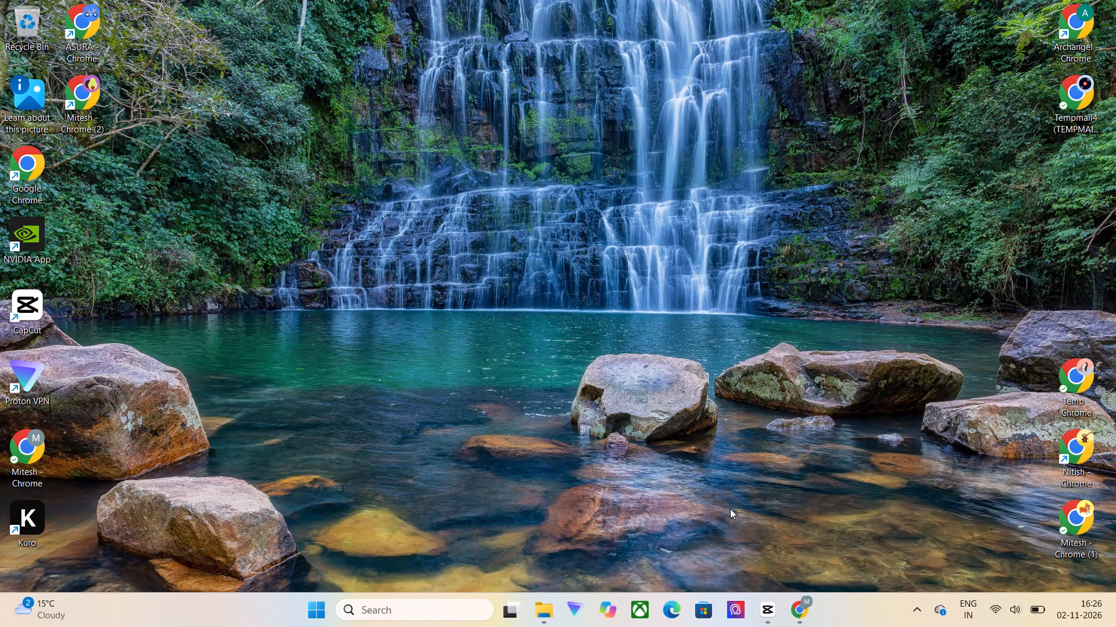
Switch to the CapCut video editor's home window.
{"action": "left_click", "coordinate": [760, 617]}
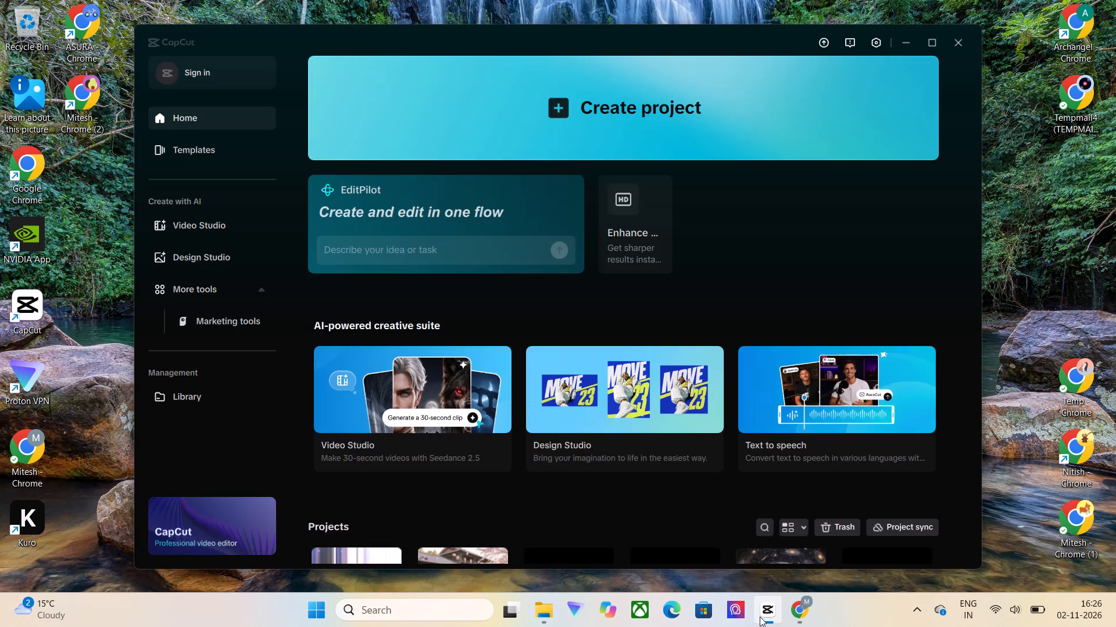
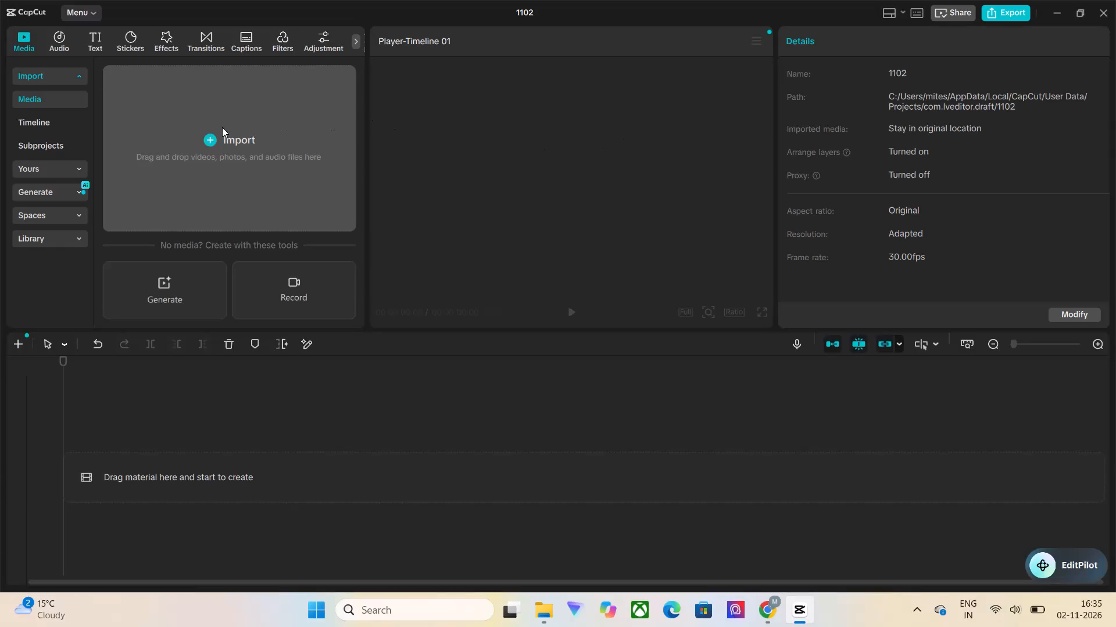
Import the Wooden_Japanese_house_stands_0c4ff721 image from Downloads into the project media.
{"action": "left_click", "coordinate": [233, 173]}
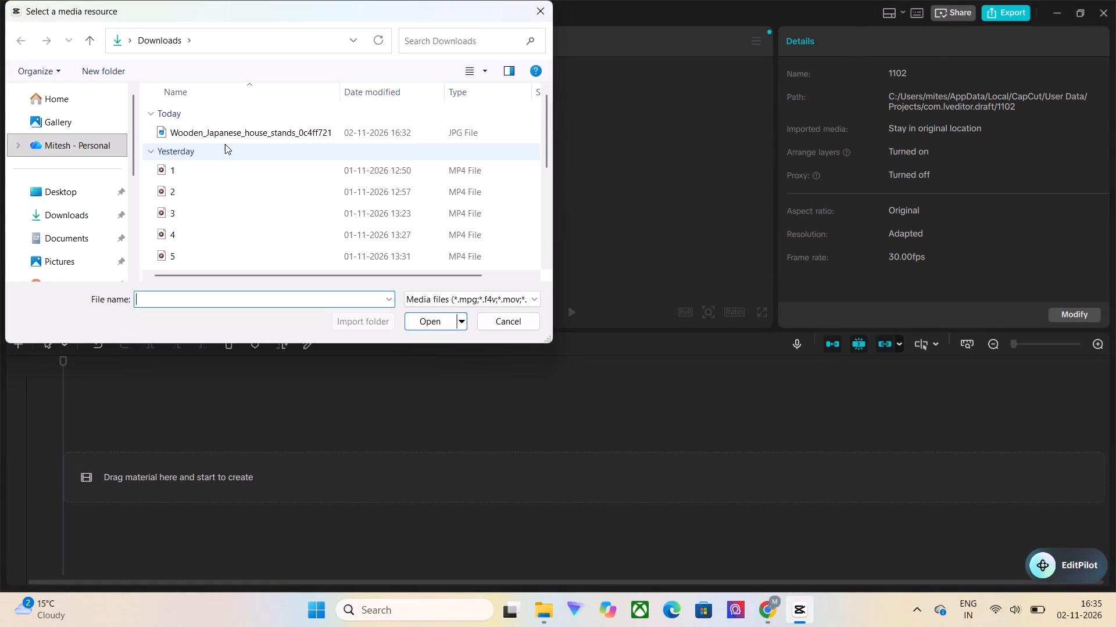
{"action": "double_click", "coordinate": [316, 128]}
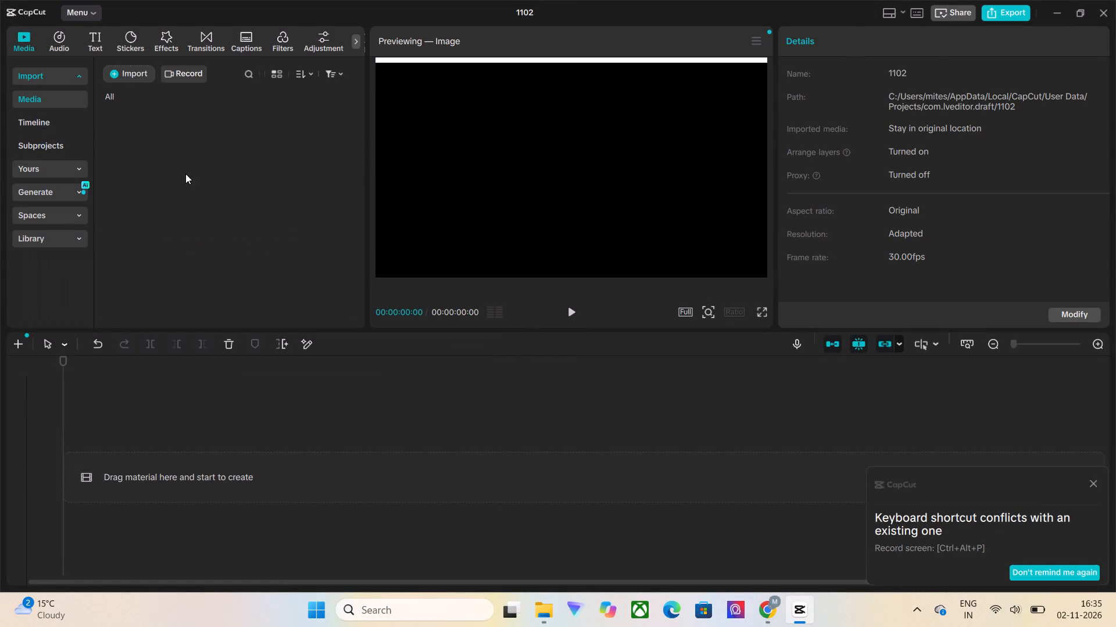
{"action": "left_click", "coordinate": [96, 171]}
Import yesterday's nine MP4 videos, 1 through 9, from Downloads into the project media.
{"action": "left_click", "coordinate": [105, 78]}
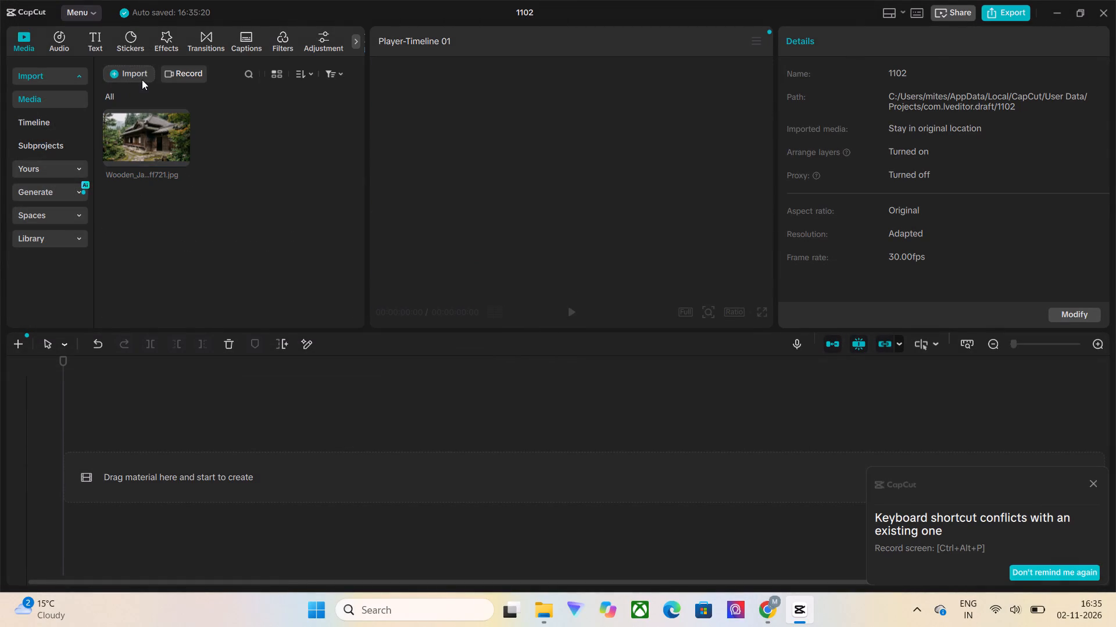
{"action": "left_click", "coordinate": [175, 99]}
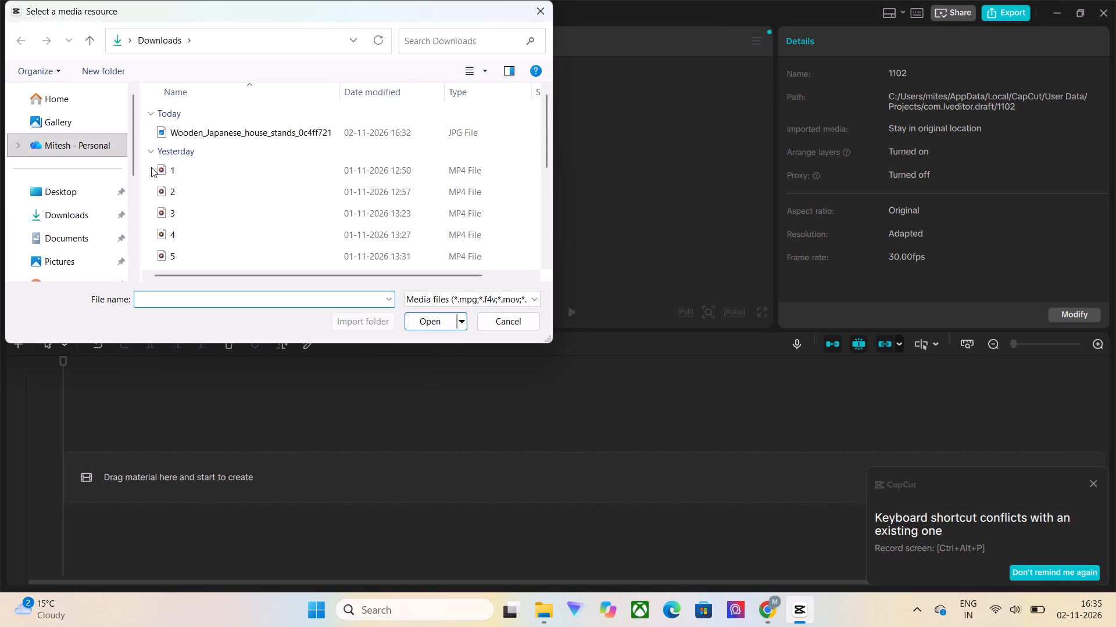
{"action": "left_click_drag", "start_coordinate": [151, 167], "coordinate": [220, 270]}
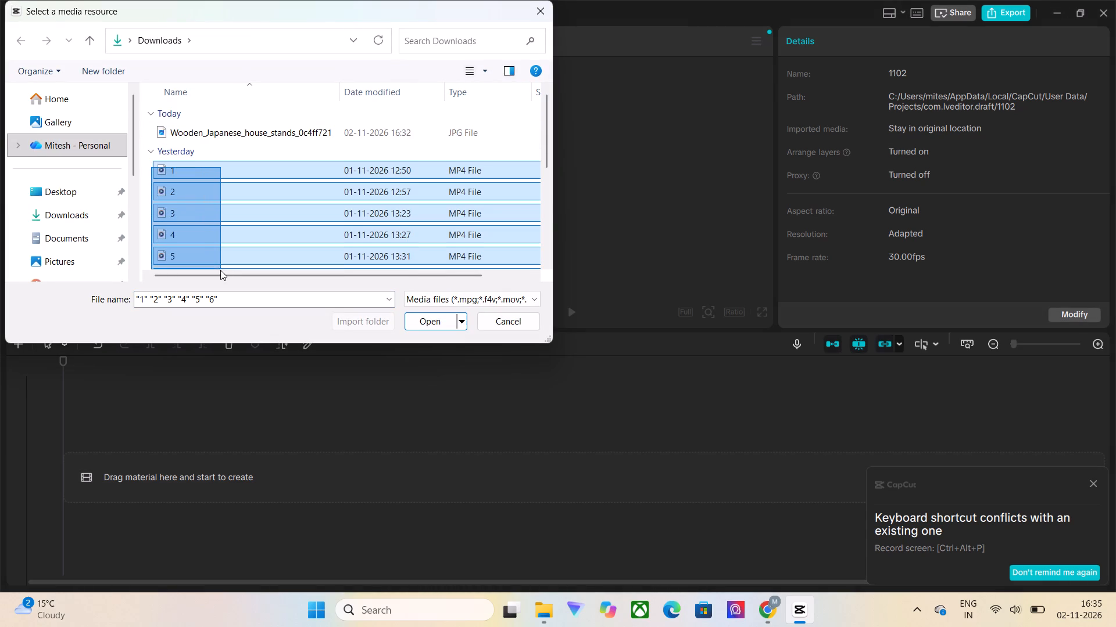
{"action": "left_click_drag", "start_coordinate": [220, 270], "coordinate": [248, 235]}
{"action": "left_click", "coordinate": [248, 235]}
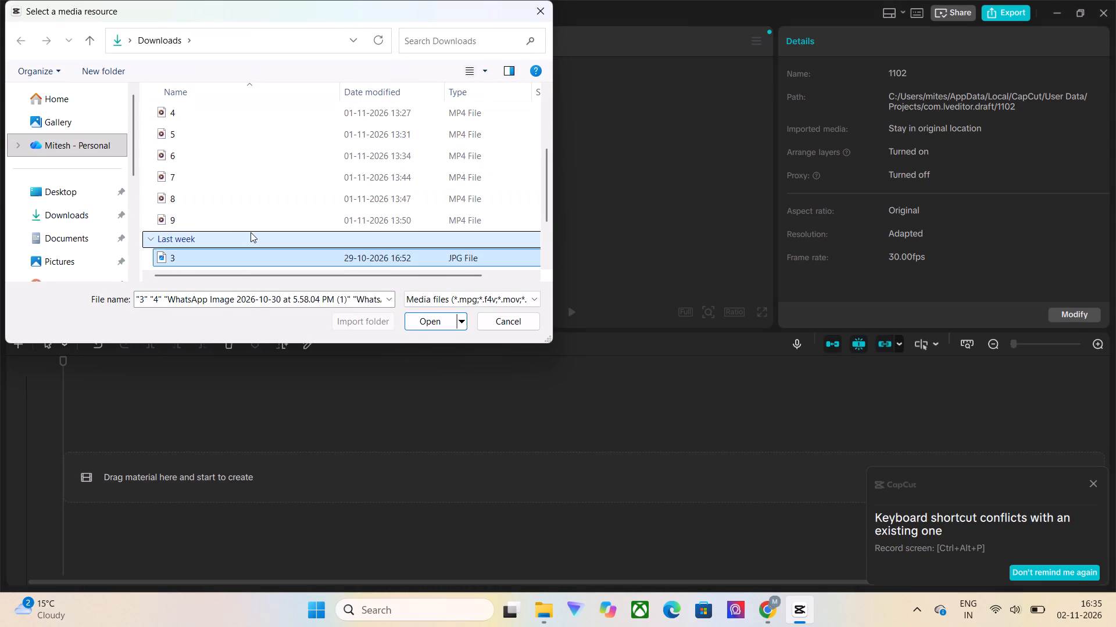
{"action": "scroll", "coordinate": [227, 219], "scroll_direction": "up", "scroll_amount": 5}
{"action": "left_click", "coordinate": [149, 168]}
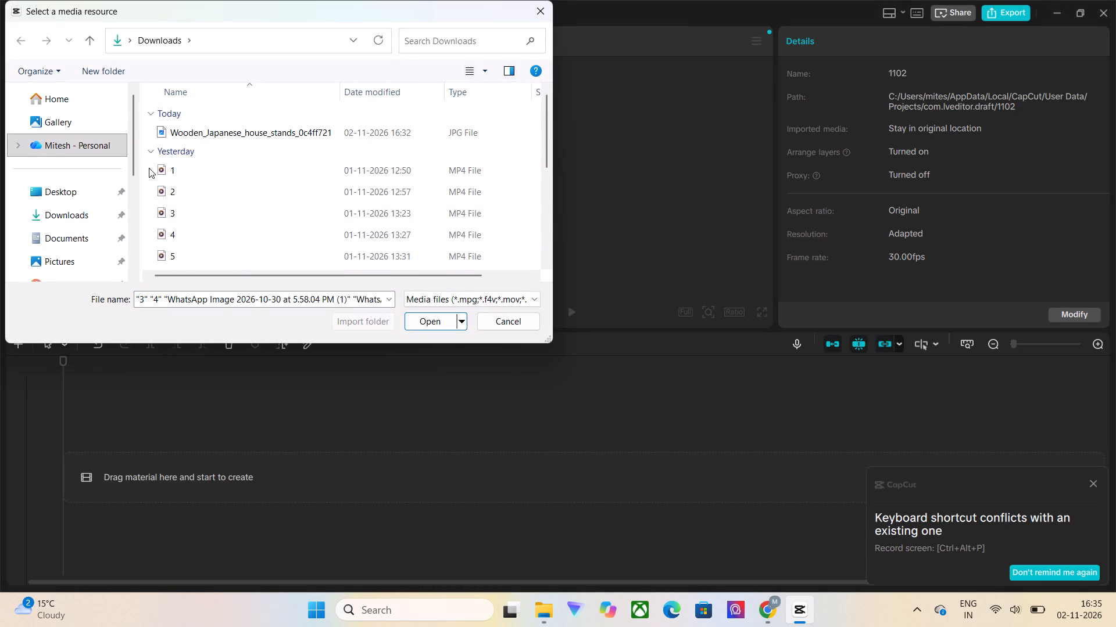
{"action": "left_click_drag", "start_coordinate": [149, 168], "coordinate": [221, 202]}
{"action": "left_click_drag", "start_coordinate": [148, 172], "coordinate": [208, 193]}
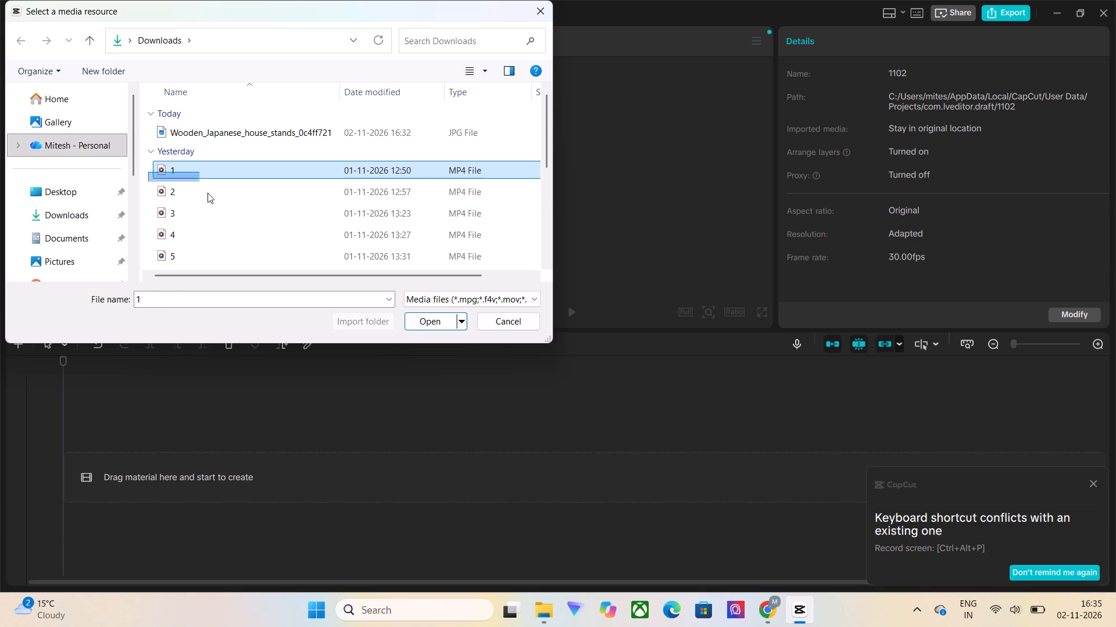
{"action": "left_click_drag", "start_coordinate": [208, 193], "coordinate": [241, 271]}
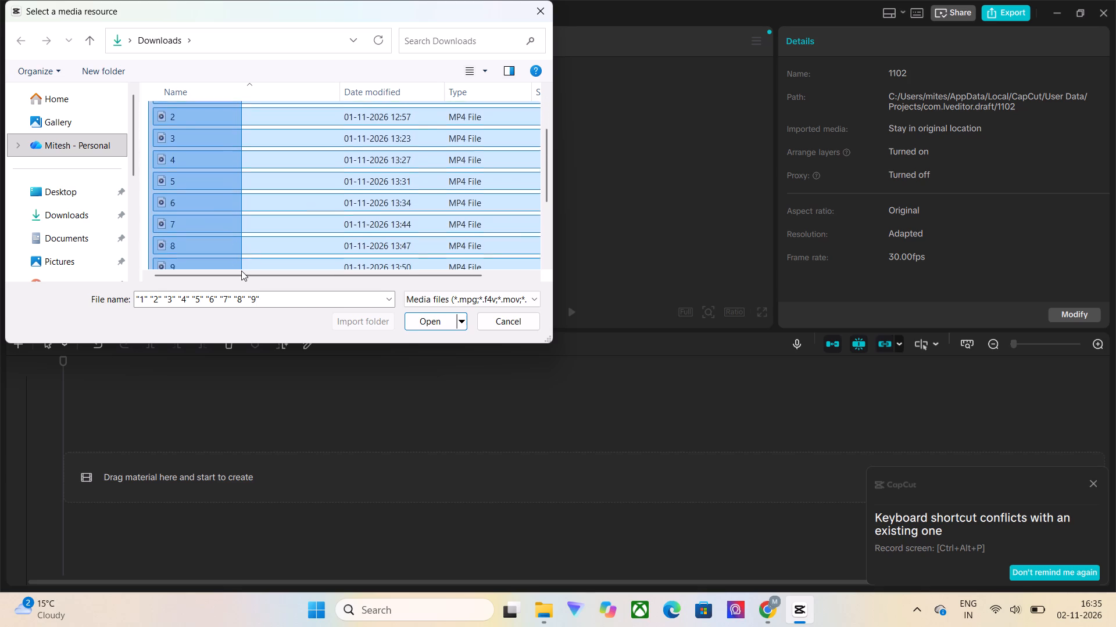
{"action": "left_click_drag", "start_coordinate": [241, 271], "coordinate": [261, 236]}
{"action": "scroll", "coordinate": [261, 236], "scroll_direction": "up", "scroll_amount": 6}
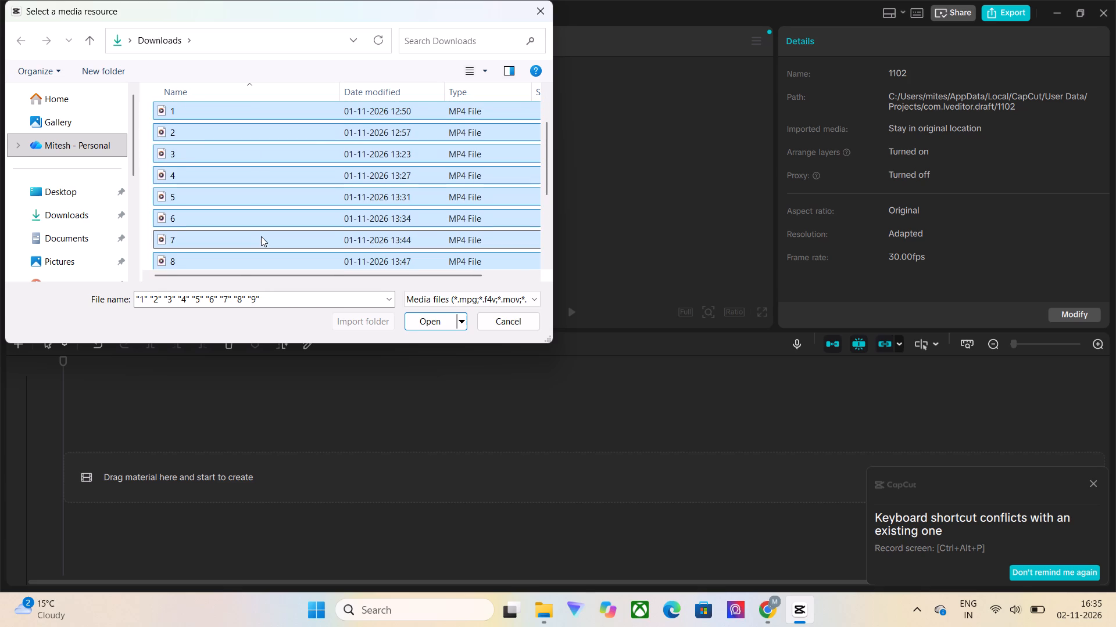
{"action": "left_click", "coordinate": [412, 319]}
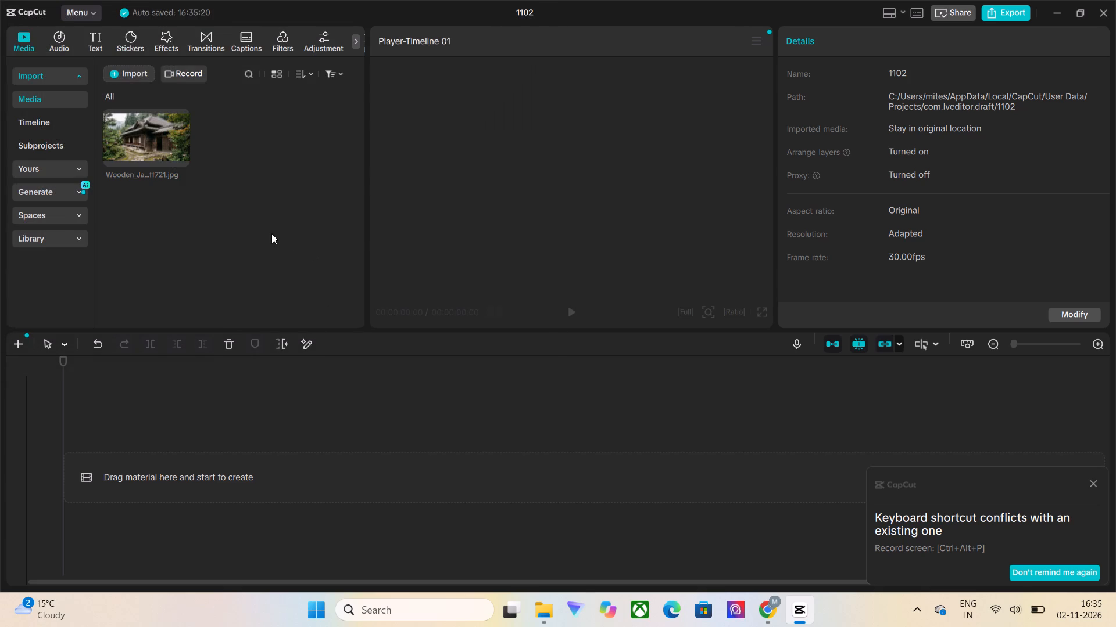
Add 1.mp4, 2.mp4 and 3.mp4 to the timeline end to end in numerical order.
{"action": "left_click", "coordinate": [314, 263]}
{"action": "scroll", "coordinate": [314, 263], "scroll_direction": "down", "scroll_amount": 6}
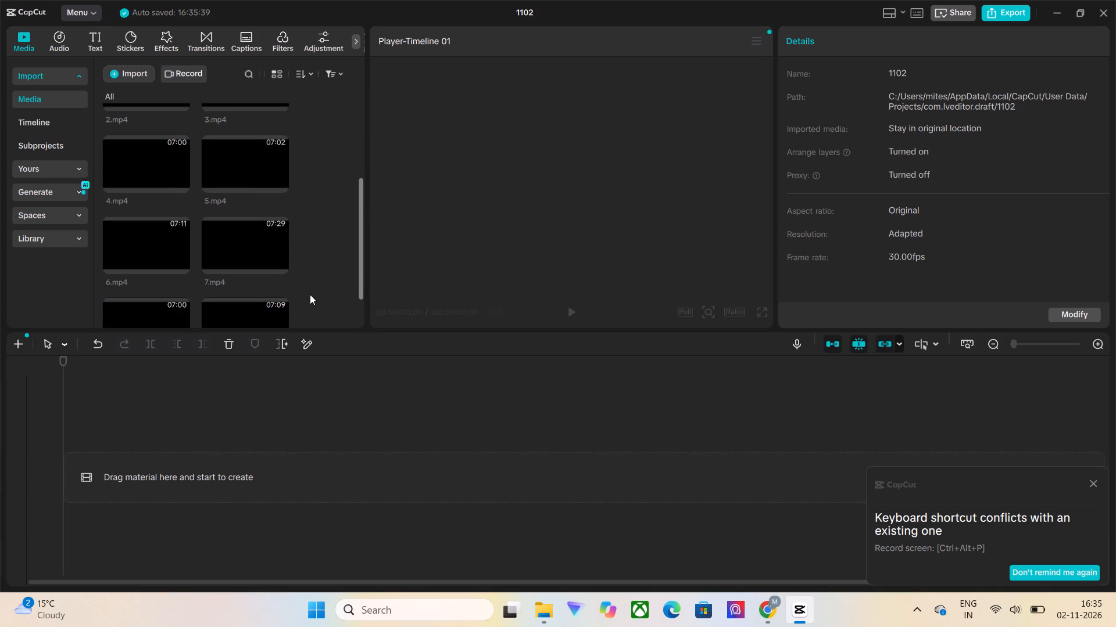
{"action": "scroll", "coordinate": [310, 296], "scroll_direction": "down", "scroll_amount": 3}
{"action": "scroll", "coordinate": [307, 291], "scroll_direction": "up", "scroll_amount": 4}
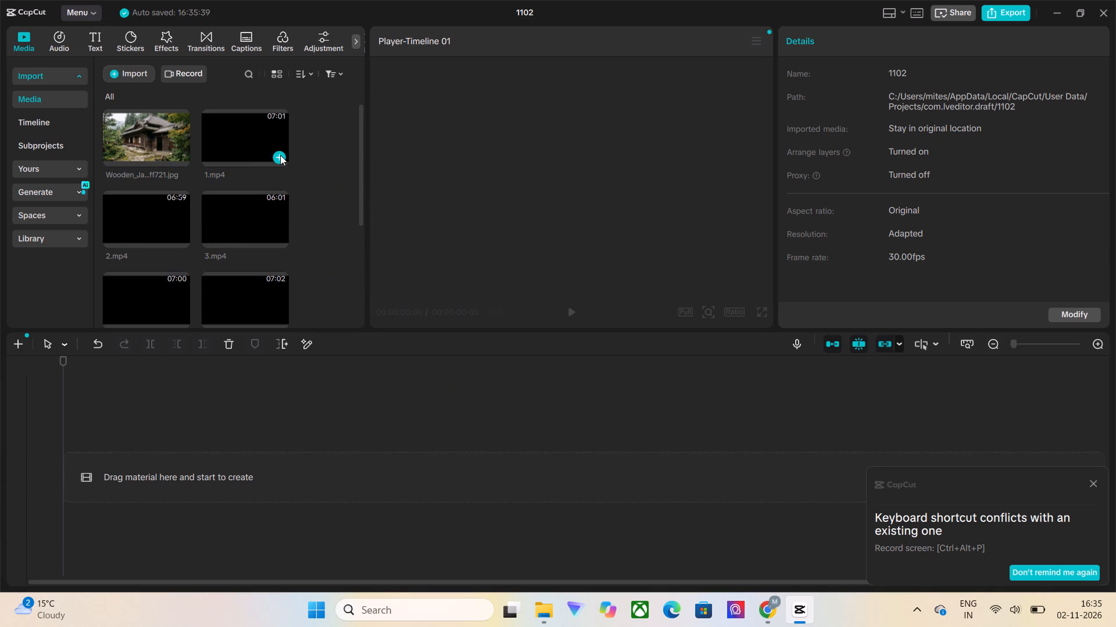
{"action": "left_click", "coordinate": [282, 156]}
{"action": "left_click", "coordinate": [497, 402]}
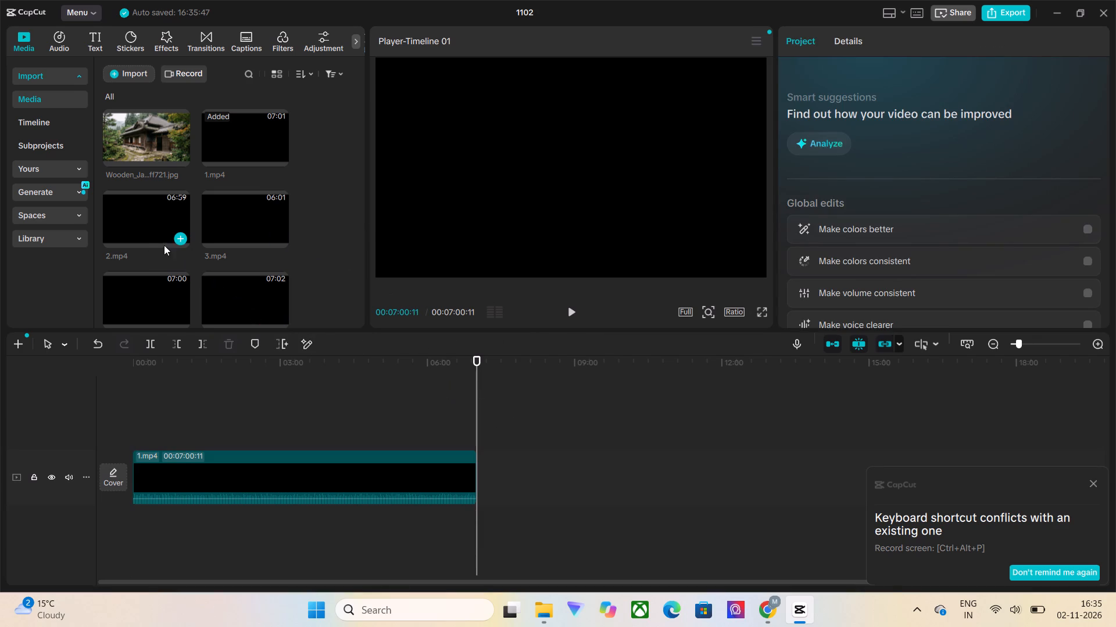
{"action": "left_click", "coordinate": [178, 237]}
{"action": "scroll", "coordinate": [377, 421], "scroll_direction": "down", "scroll_amount": 5, "text": "ctrl"}
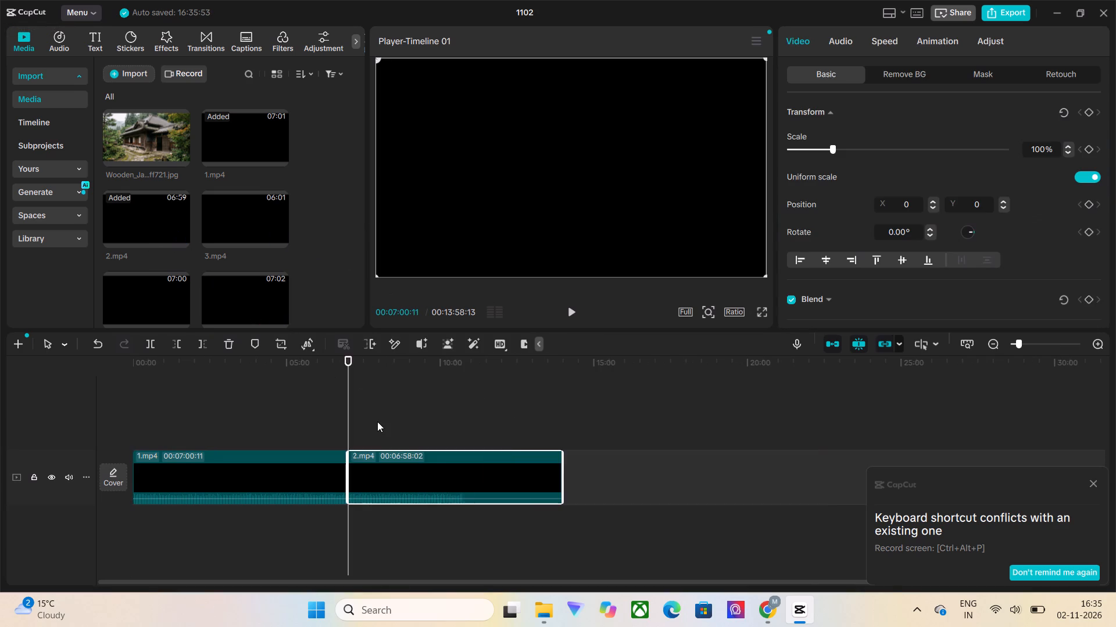
{"action": "scroll", "coordinate": [377, 421], "scroll_direction": "down", "scroll_amount": 5, "text": "ctrl"}
{"action": "left_click", "coordinate": [453, 420]}
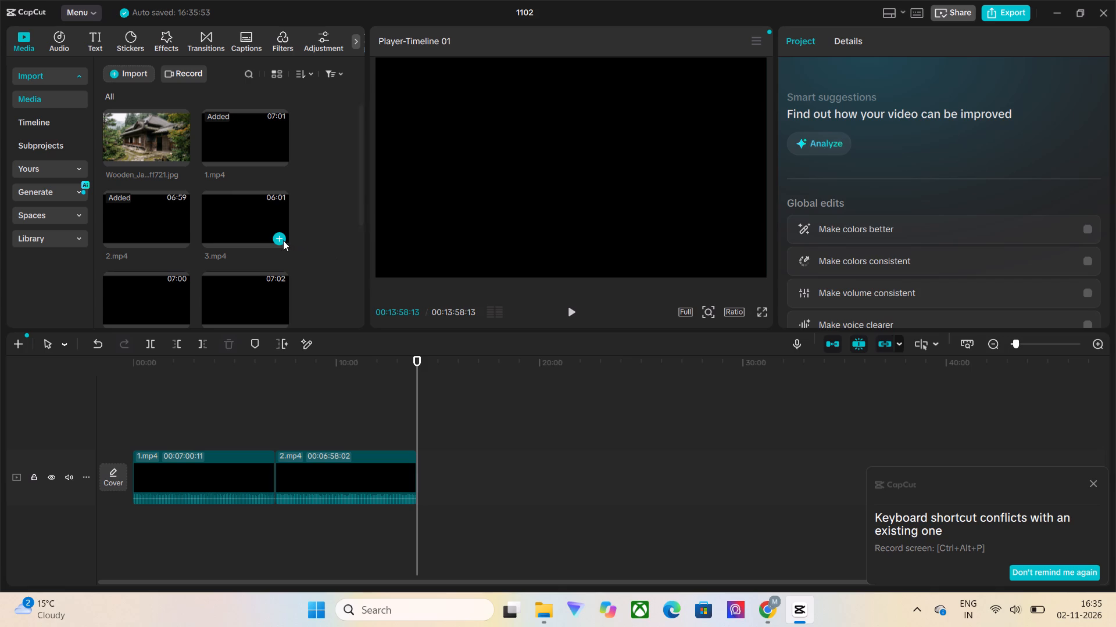
{"action": "left_click", "coordinate": [281, 240]}
{"action": "left_click", "coordinate": [593, 436]}
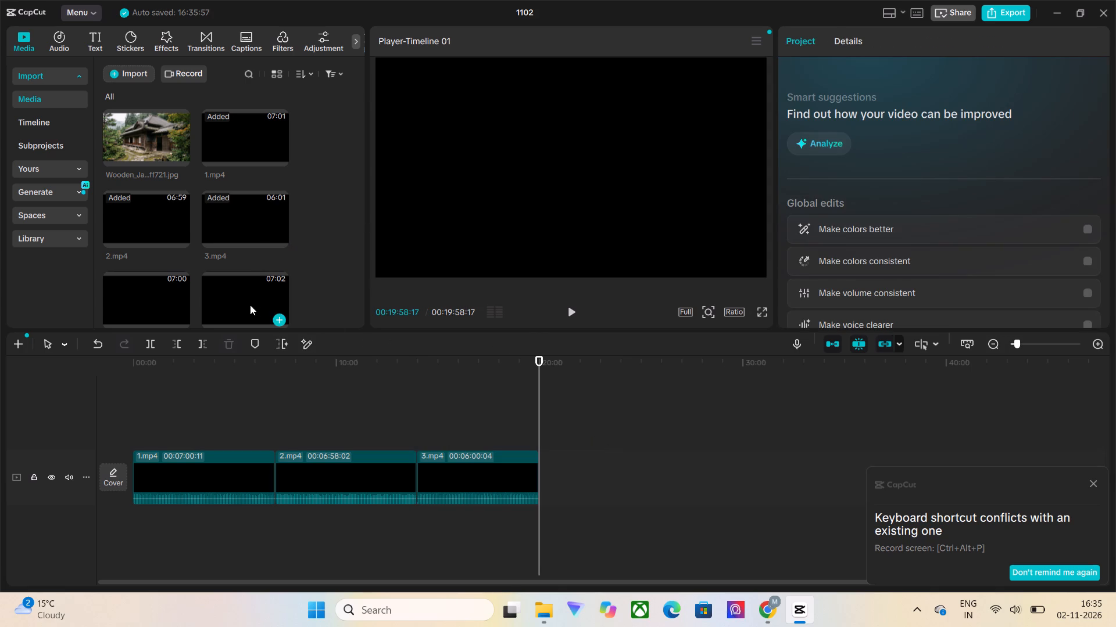
Append 4.mp4, 5.mp4 and 6.mp4 in order after 3.mp4 on the timeline.
{"action": "scroll", "coordinate": [303, 257], "scroll_direction": "down", "scroll_amount": 2}
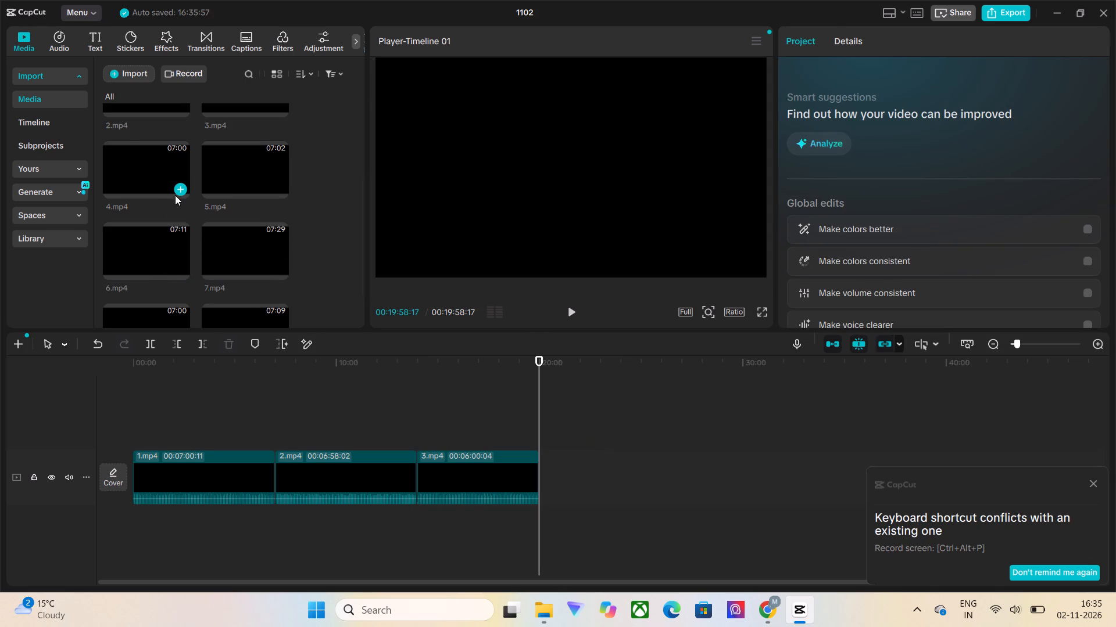
{"action": "left_click", "coordinate": [181, 188]}
{"action": "left_click", "coordinate": [711, 419]}
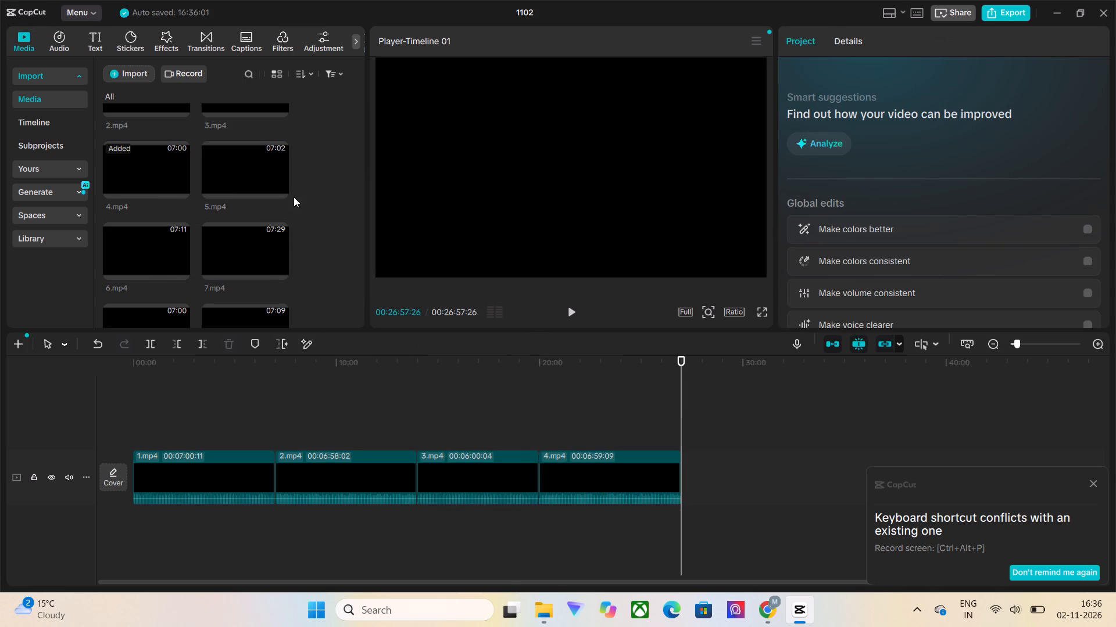
{"action": "left_click", "coordinate": [280, 186]}
{"action": "left_click", "coordinate": [838, 426]}
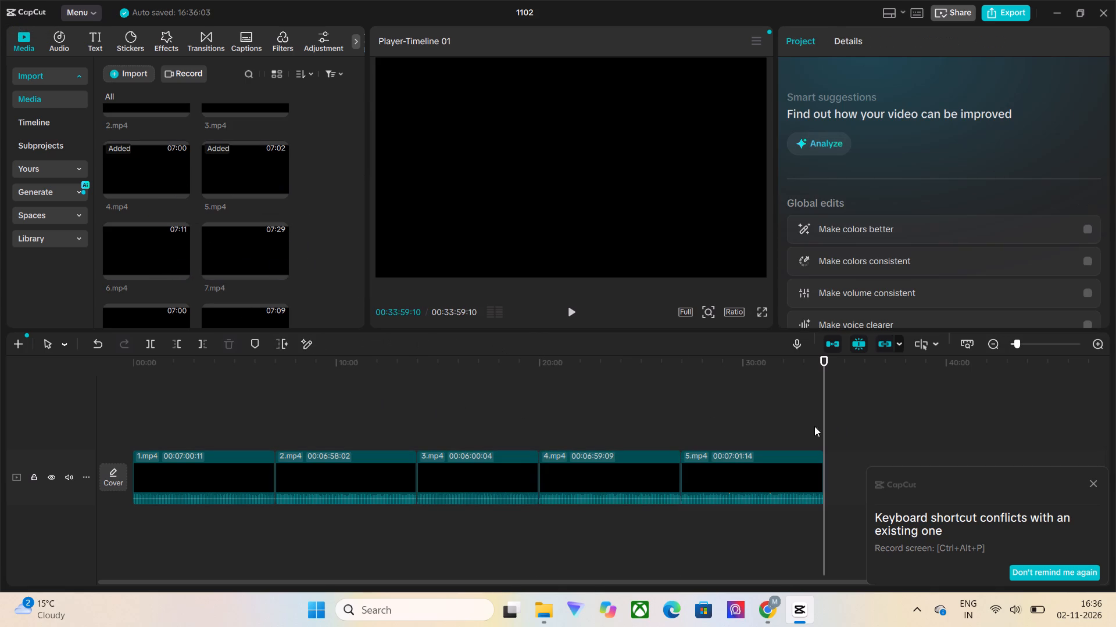
{"action": "left_click", "coordinate": [181, 272]}
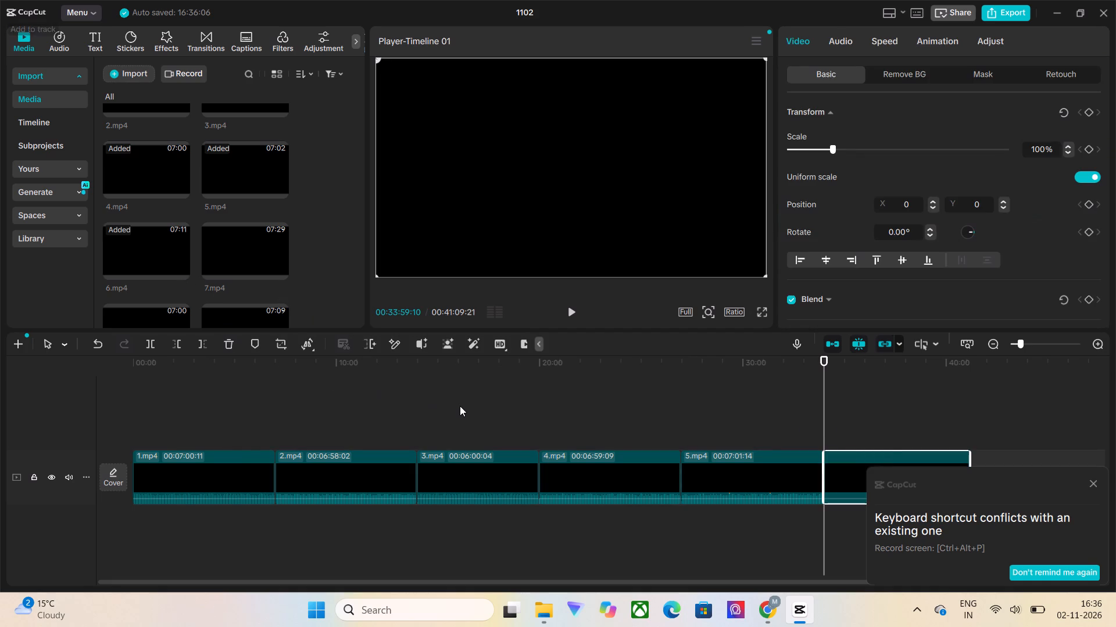
{"action": "scroll", "coordinate": [460, 406], "scroll_direction": "down", "scroll_amount": 6, "text": "ctrl"}
{"action": "left_click", "coordinate": [466, 408]}
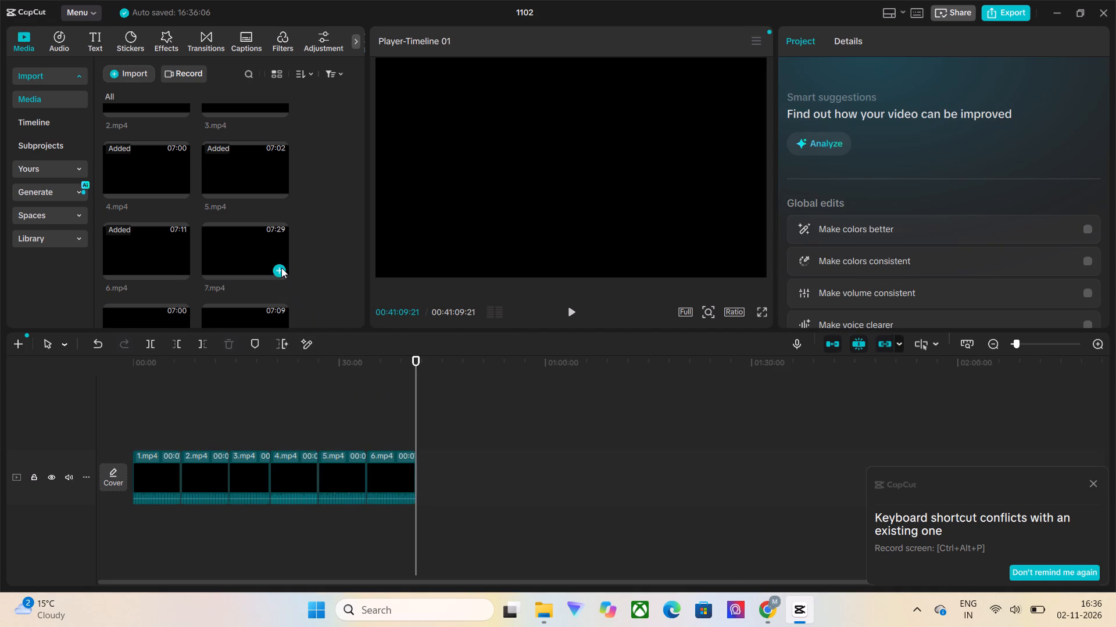
Append 7.mp4, 8.mp4 and 9.mp4 in order after 6.mp4 on the timeline.
{"action": "left_click", "coordinate": [281, 268]}
{"action": "left_click", "coordinate": [533, 406]}
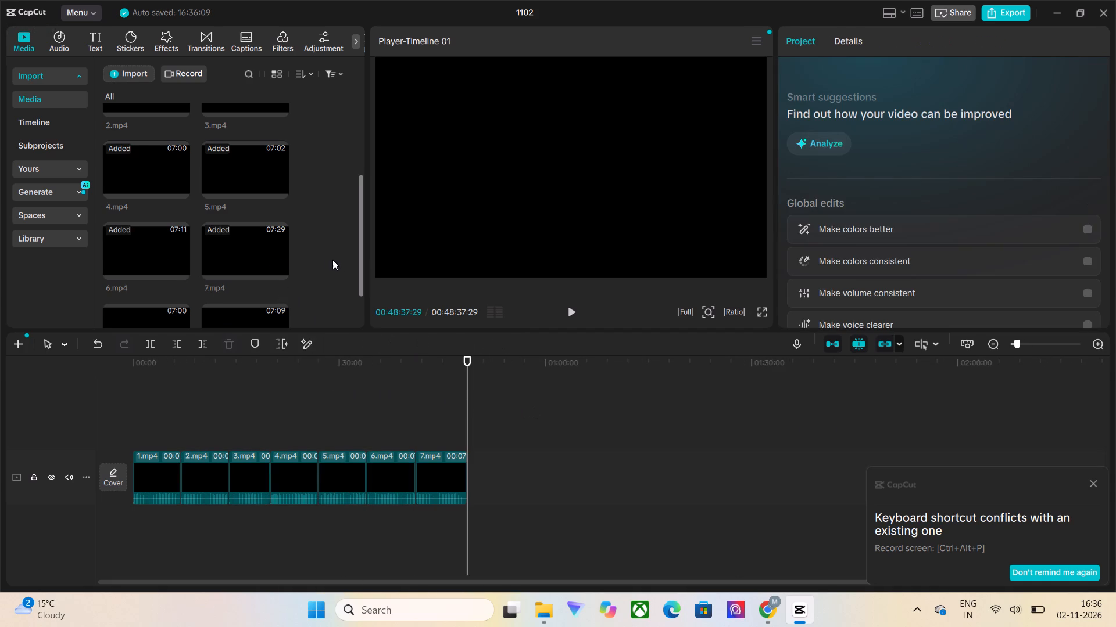
{"action": "scroll", "coordinate": [328, 258], "scroll_direction": "down", "scroll_amount": 2}
{"action": "left_click", "coordinate": [177, 293]}
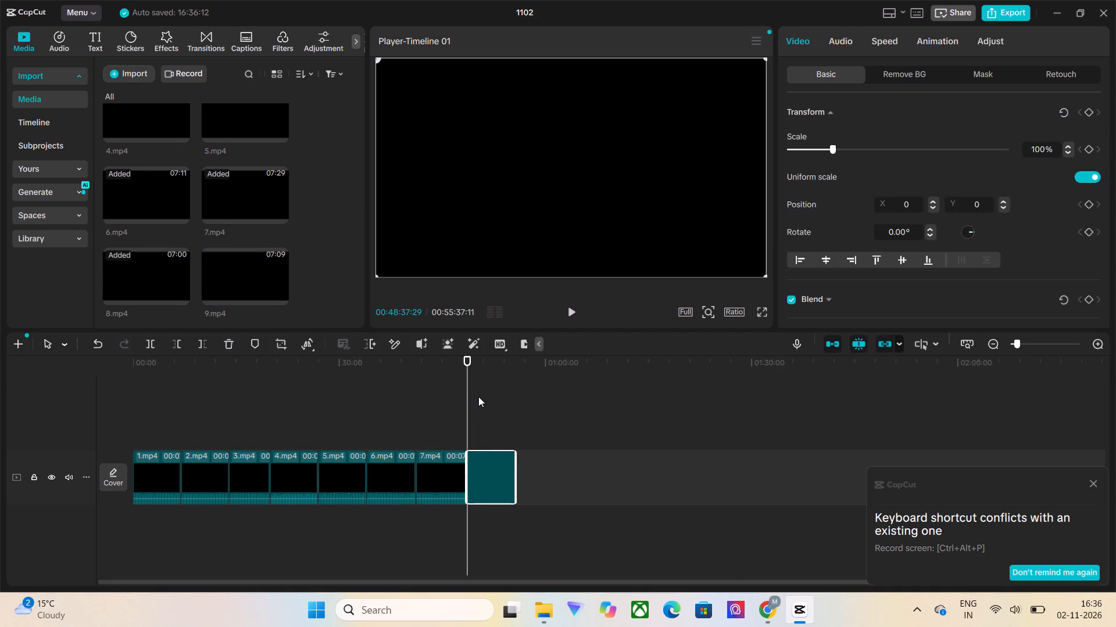
{"action": "left_click", "coordinate": [527, 412]}
{"action": "left_click", "coordinate": [281, 296]}
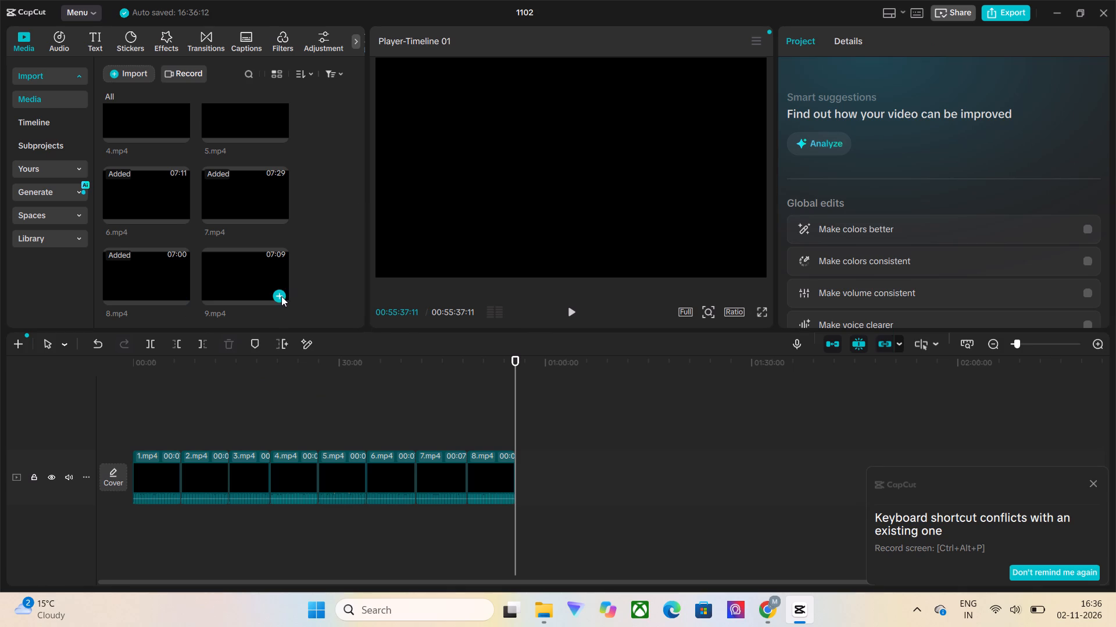
{"action": "left_click", "coordinate": [574, 400]}
{"action": "scroll", "coordinate": [340, 272], "scroll_direction": "down", "scroll_amount": 2}
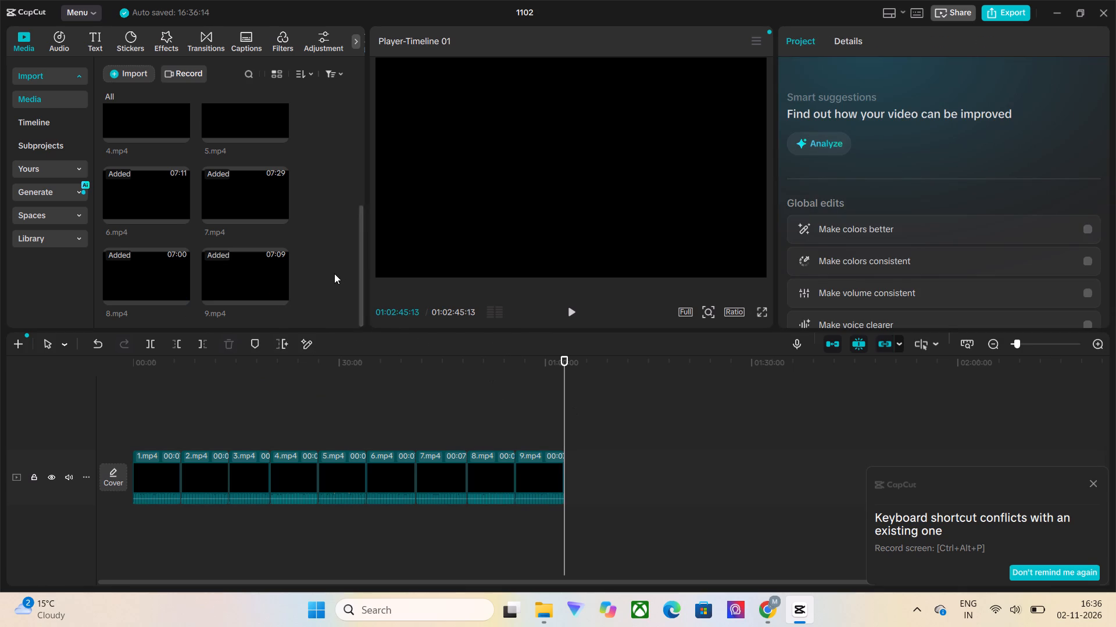
Extract the audio from all nine video clips on the timeline.
{"action": "left_click_drag", "start_coordinate": [155, 408], "coordinate": [567, 546]}
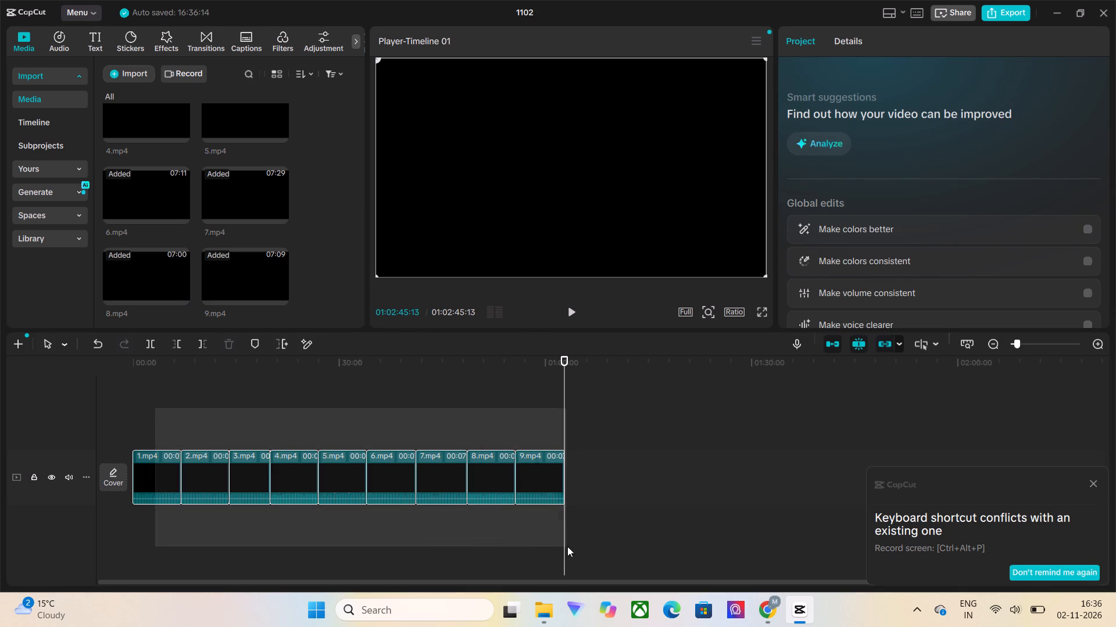
{"action": "left_click_drag", "start_coordinate": [567, 546], "coordinate": [589, 546]}
{"action": "right_click", "coordinate": [503, 475]}
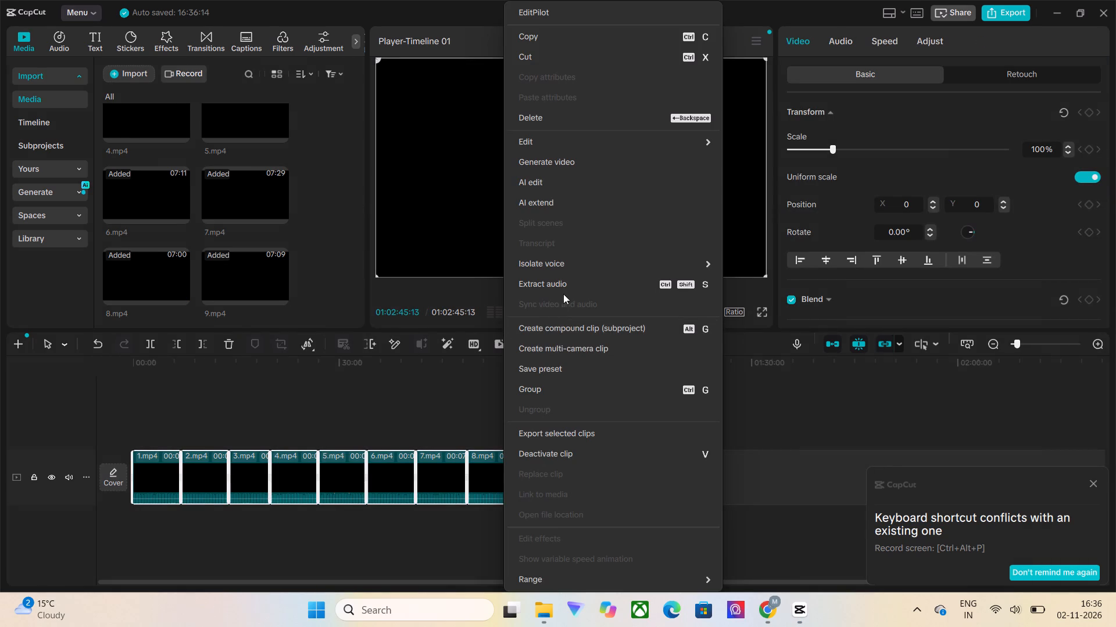
{"action": "left_click", "coordinate": [567, 287]}
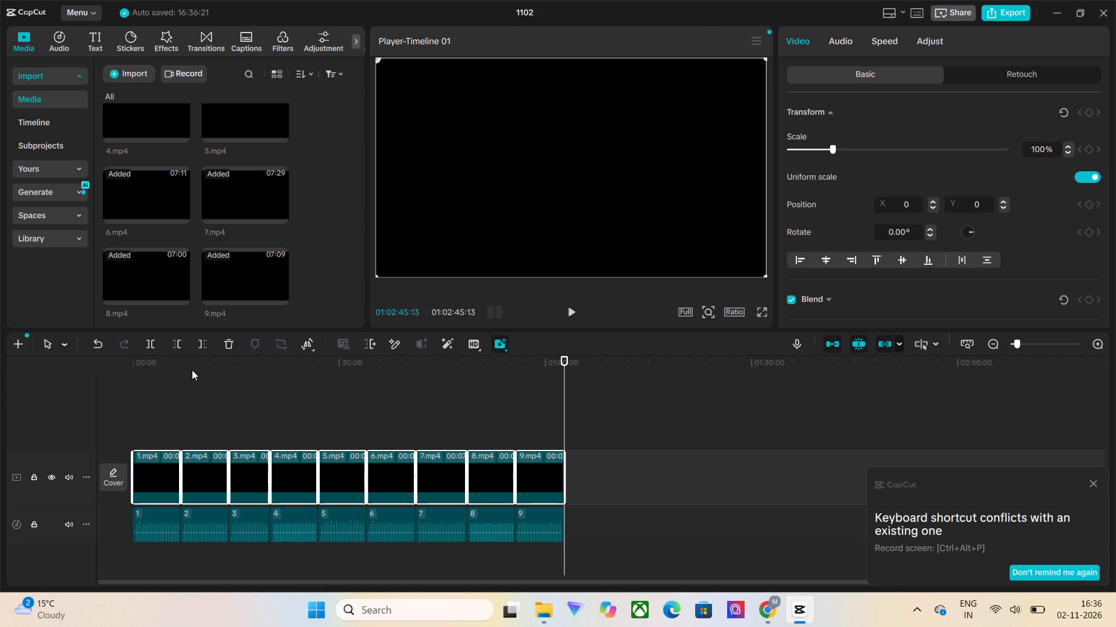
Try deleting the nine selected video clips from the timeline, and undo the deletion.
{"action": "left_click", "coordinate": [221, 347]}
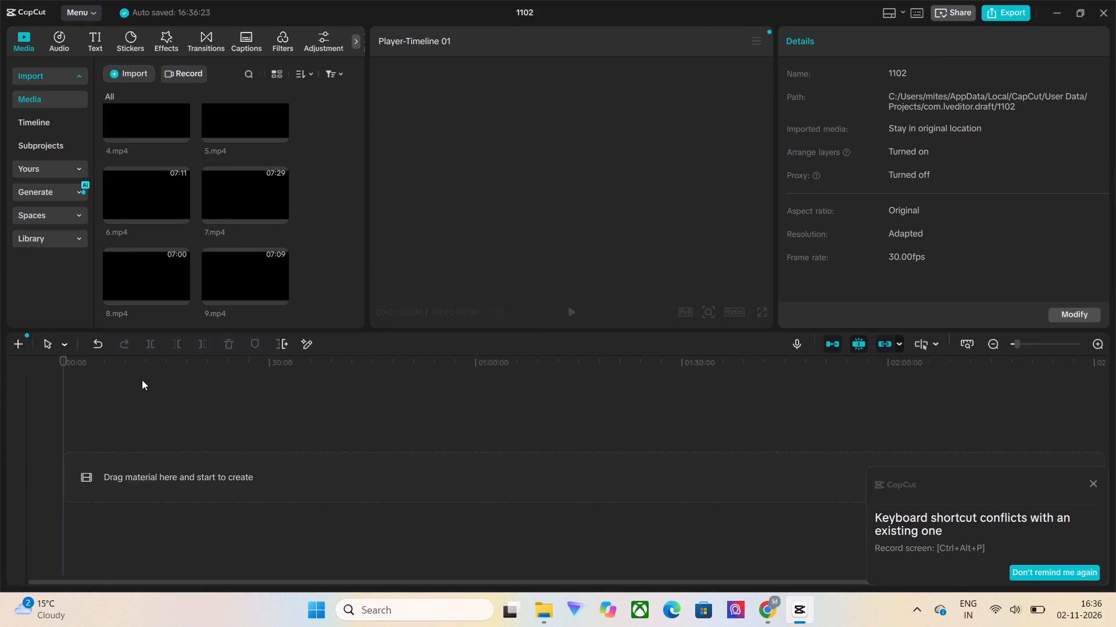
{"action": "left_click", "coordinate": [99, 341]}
Move all nine video clips onto a track above the main one and delete them, keeping the extracted audio.
{"action": "left_click", "coordinate": [113, 414]}
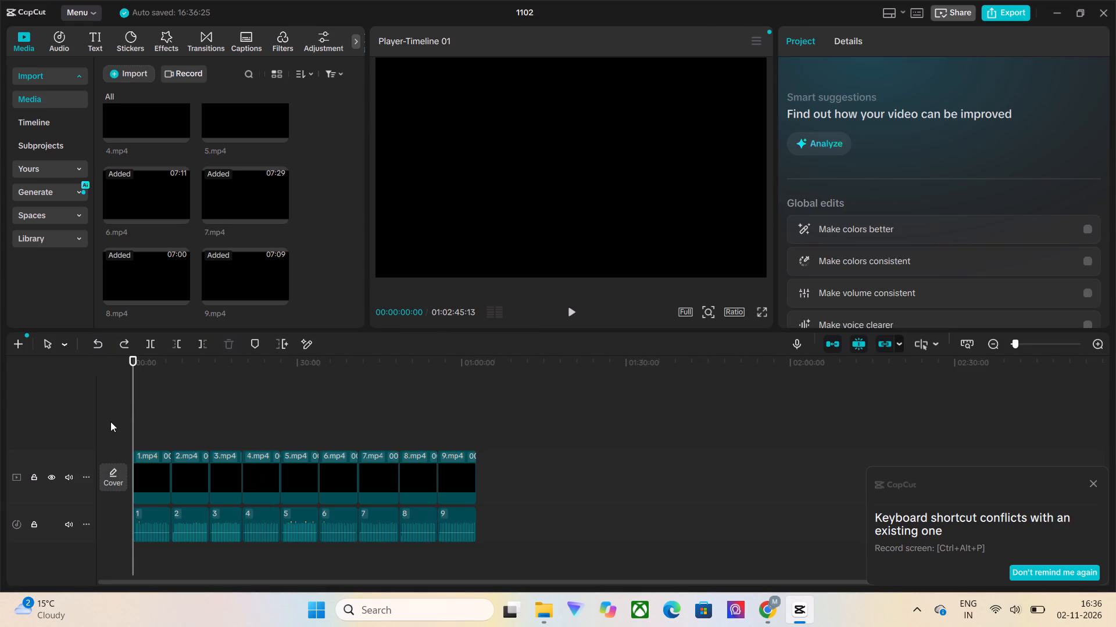
{"action": "left_click_drag", "start_coordinate": [120, 430], "coordinate": [505, 491]}
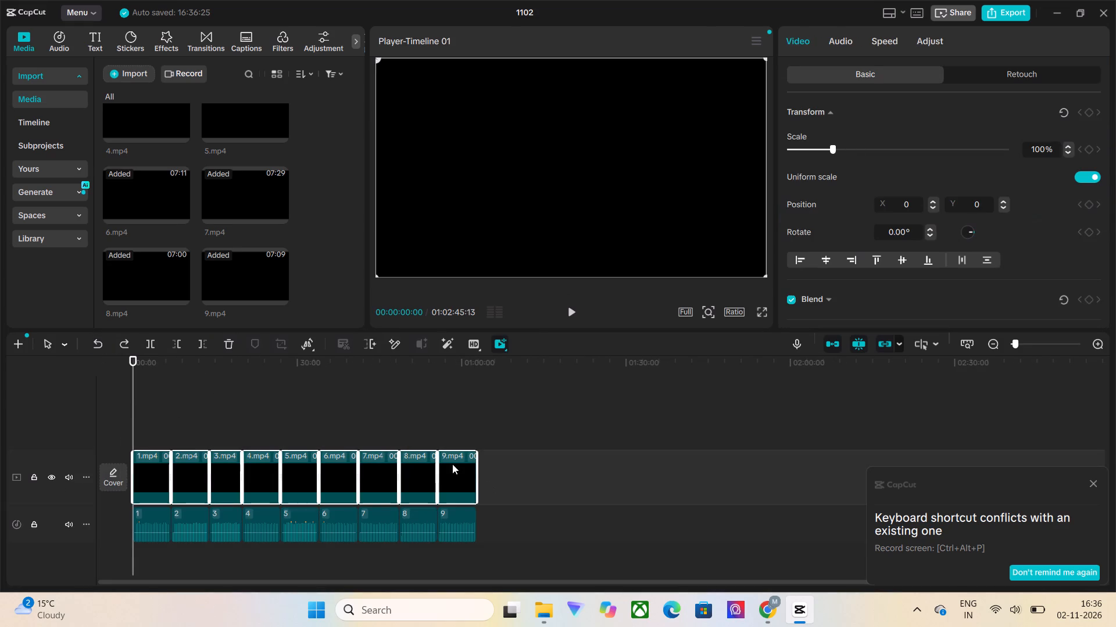
{"action": "left_click_drag", "start_coordinate": [452, 464], "coordinate": [491, 427]}
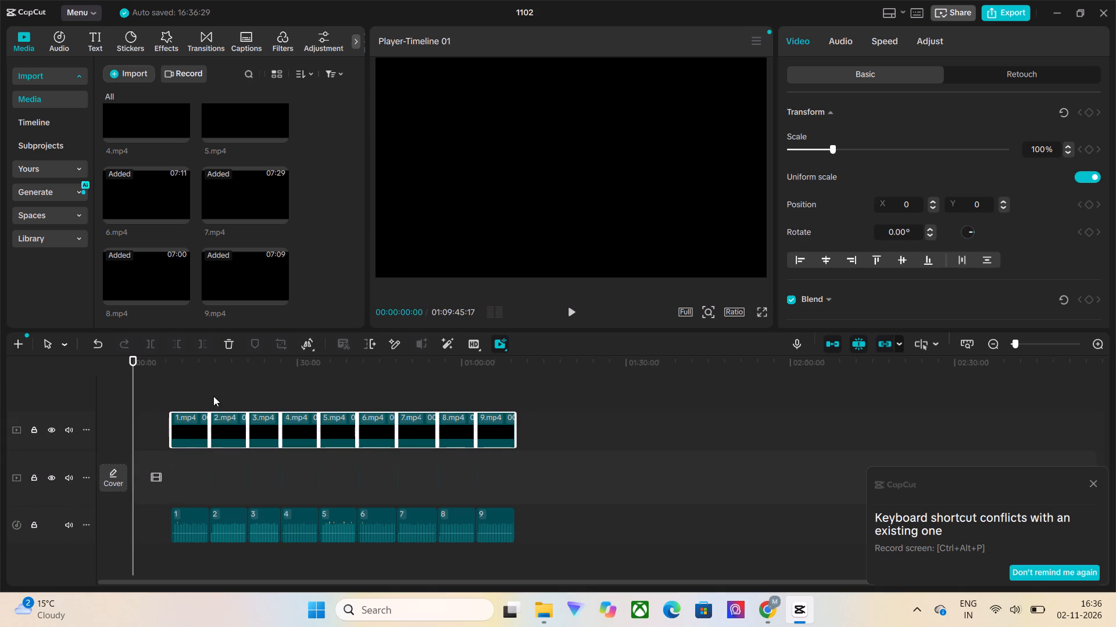
{"action": "left_click", "coordinate": [229, 345]}
Move all nine extracted audio clips together so the first one starts at the beginning of the timeline.
{"action": "left_click_drag", "start_coordinate": [170, 483], "coordinate": [194, 509]}
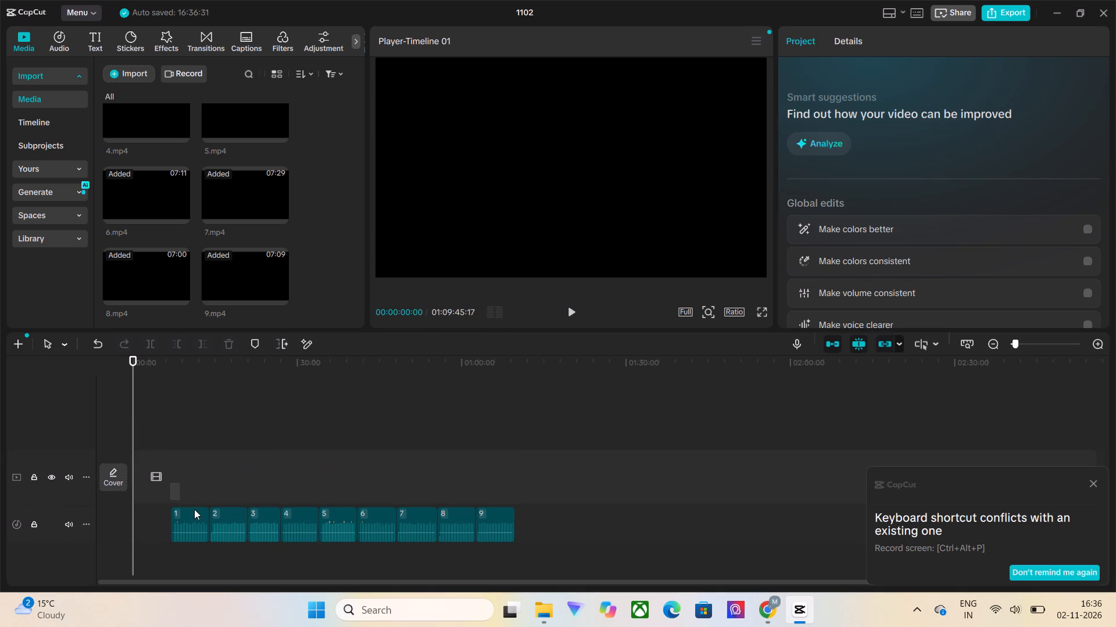
{"action": "left_click_drag", "start_coordinate": [194, 509], "coordinate": [569, 546]}
{"action": "left_click_drag", "start_coordinate": [497, 520], "coordinate": [445, 525]}
Add the wooden Japanese house image to the main track from the timeline start and extend it past the audio, to about 01:05:54:07.
{"action": "scroll", "coordinate": [260, 238], "scroll_direction": "up", "scroll_amount": 6}
{"action": "left_click_drag", "start_coordinate": [129, 121], "coordinate": [191, 402]}
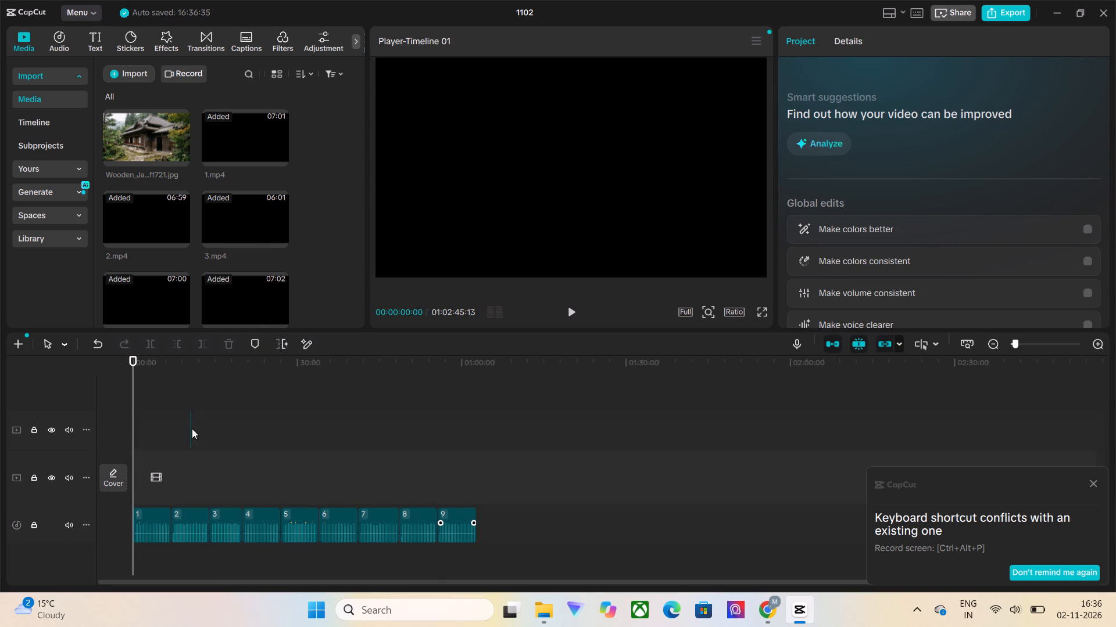
{"action": "left_click_drag", "start_coordinate": [190, 425], "coordinate": [398, 425]}
{"action": "left_click_drag", "start_coordinate": [415, 425], "coordinate": [581, 425]}
{"action": "left_click", "coordinate": [582, 425]}
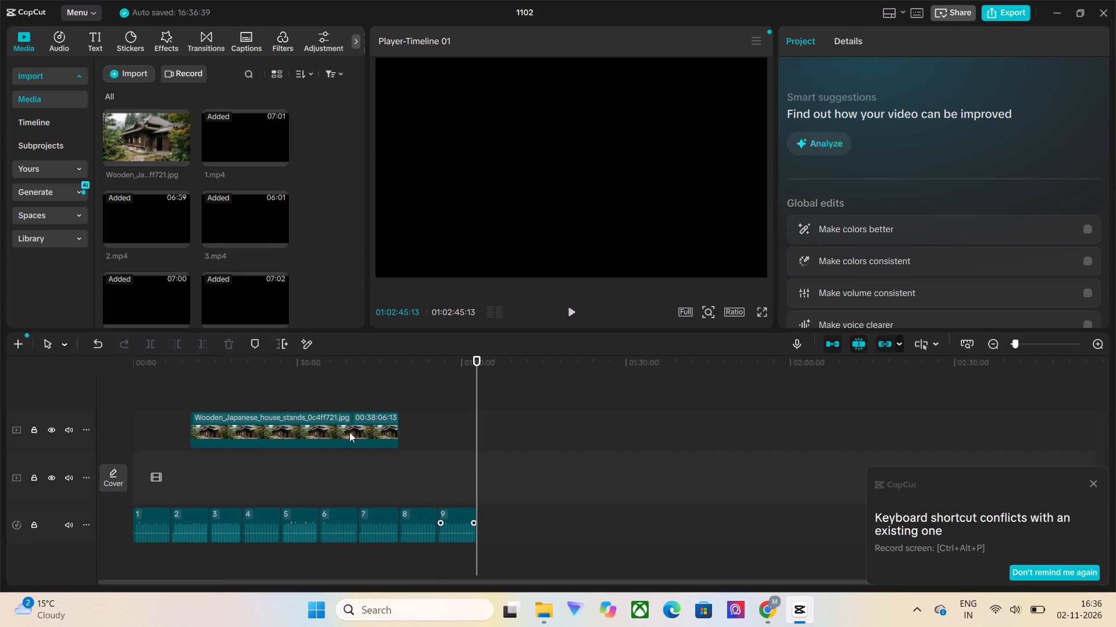
{"action": "left_click_drag", "start_coordinate": [349, 432], "coordinate": [260, 438]}
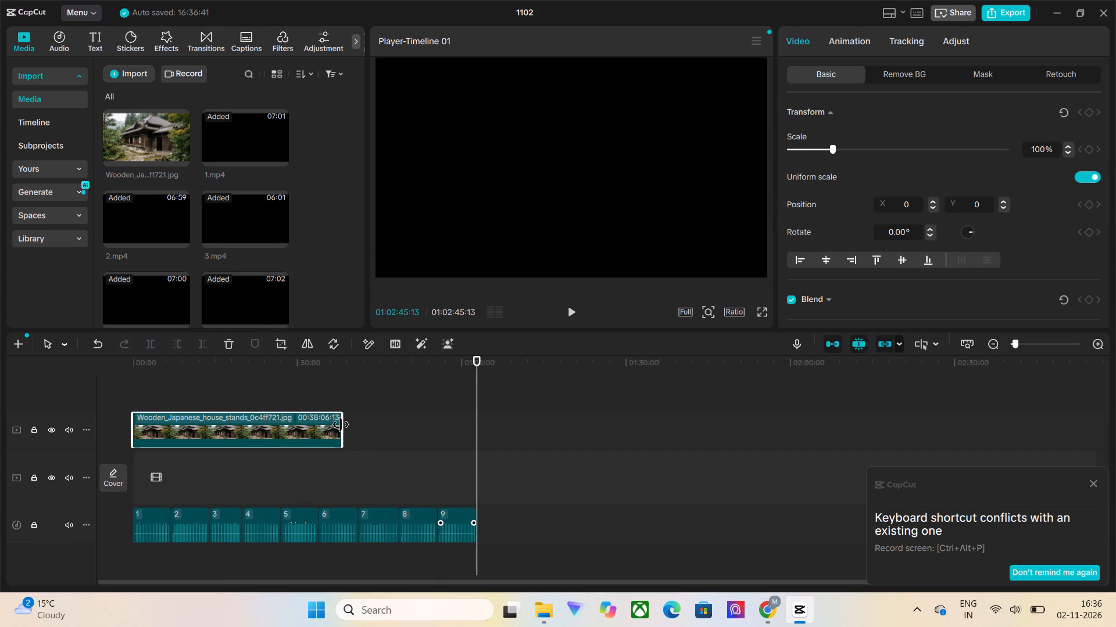
{"action": "left_click_drag", "start_coordinate": [341, 424], "coordinate": [493, 424]}
{"action": "left_click_drag", "start_coordinate": [443, 427], "coordinate": [446, 483]}
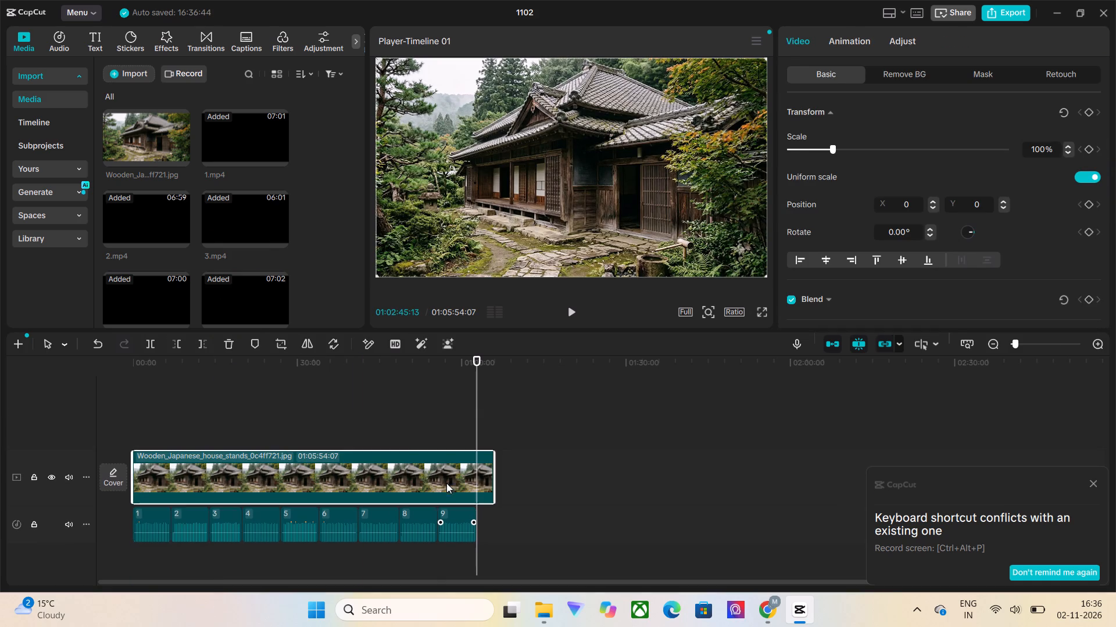
Set the project's aspect ratio to 16:9 and enlarge the house image to 119% so it fills the frame.
{"action": "left_click", "coordinate": [149, 419]}
{"action": "left_click_drag", "start_coordinate": [147, 419], "coordinate": [125, 419]}
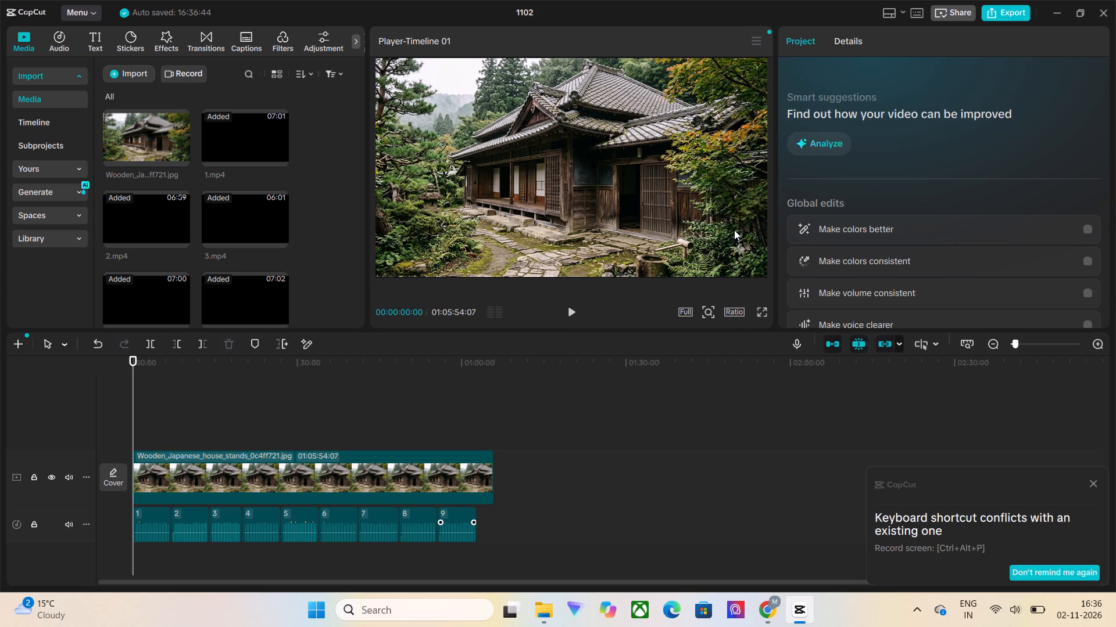
{"action": "left_click", "coordinate": [734, 230]}
{"action": "left_click", "coordinate": [735, 313]}
{"action": "left_click", "coordinate": [754, 362]}
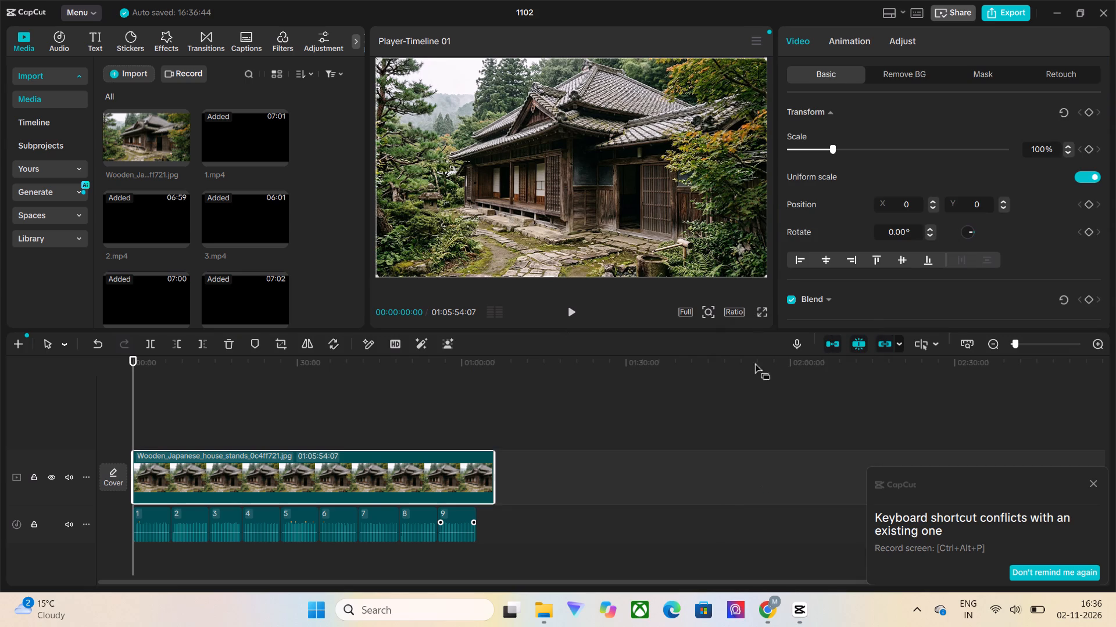
{"action": "left_click_drag", "start_coordinate": [764, 276], "coordinate": [793, 320]}
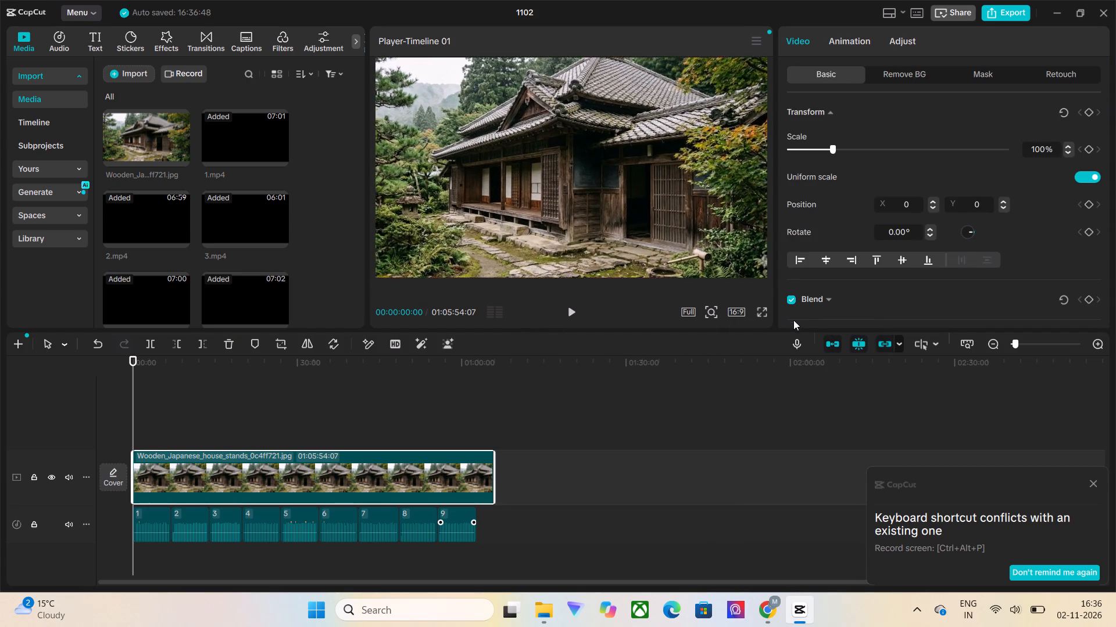
{"action": "left_click_drag", "start_coordinate": [793, 320], "coordinate": [806, 330]}
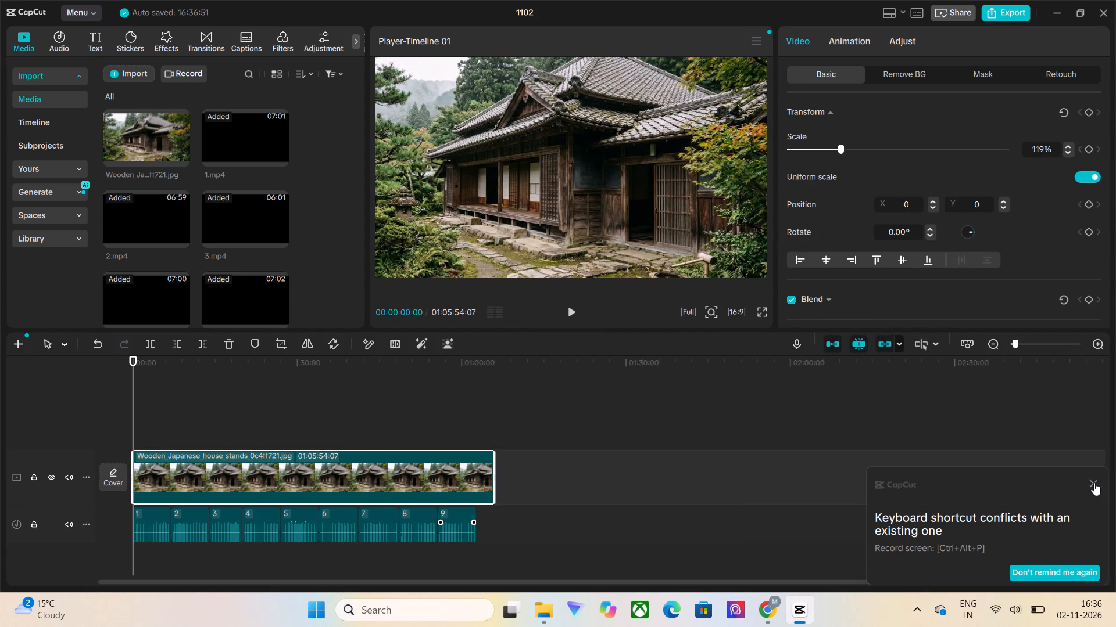
Dismiss the keyboard shortcut conflict notice and return the playhead to the start of the timeline.
{"action": "left_click", "coordinate": [1094, 482]}
{"action": "left_click", "coordinate": [210, 431]}
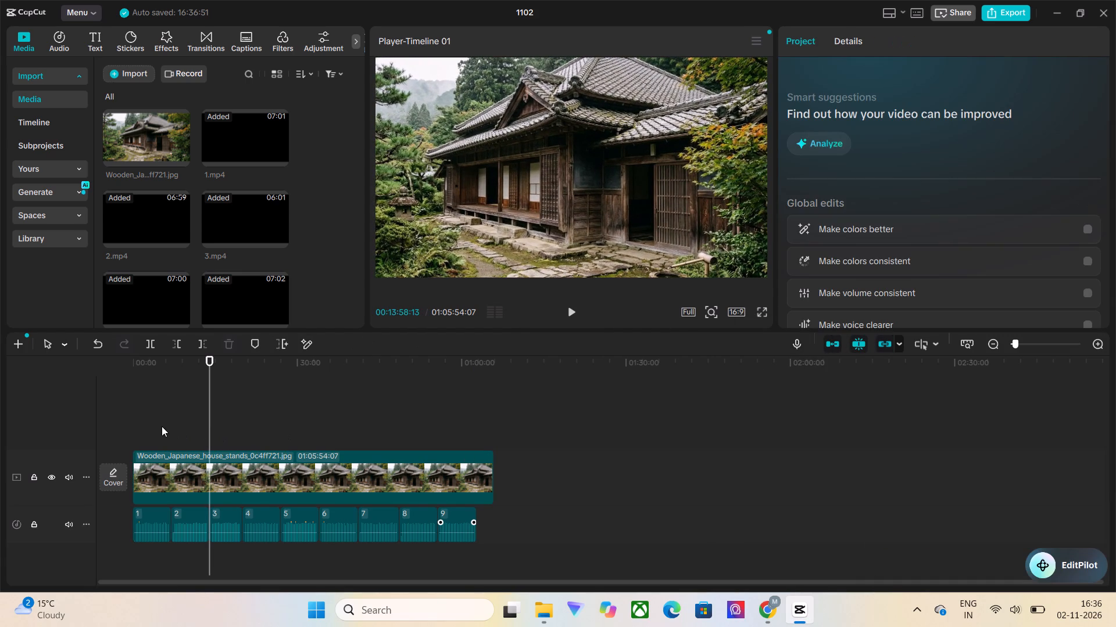
{"action": "left_click", "coordinate": [162, 426]}
{"action": "left_click_drag", "start_coordinate": [161, 426], "coordinate": [123, 430]}
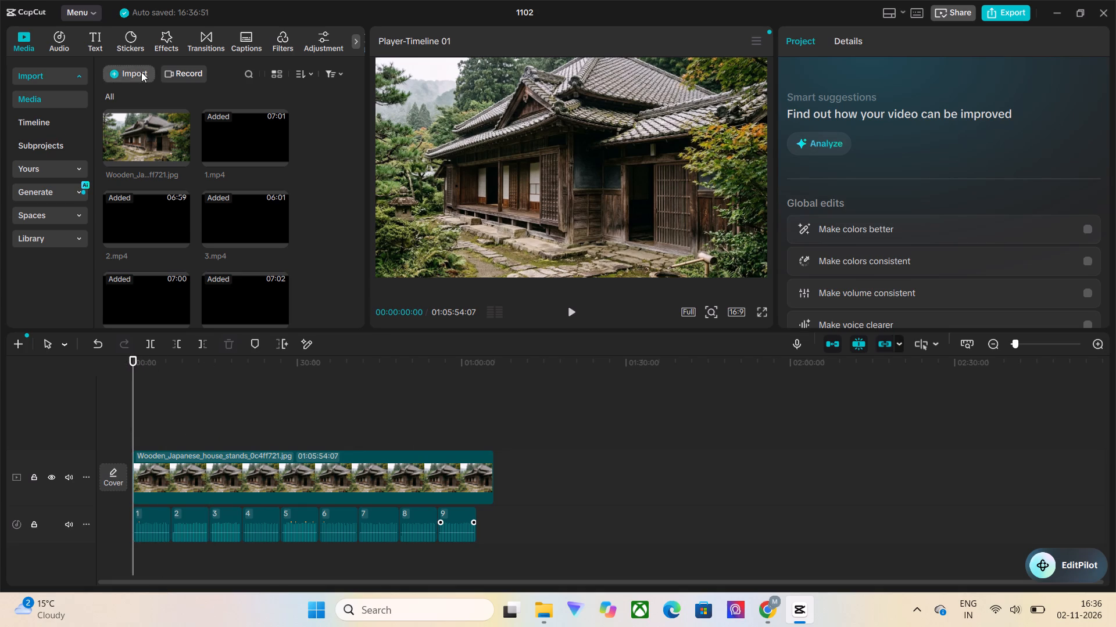
Import the two WhatsApp JPEG images dated 2026-10-30 from the Downloads folder into the project media.
{"action": "left_click", "coordinate": [141, 72]}
{"action": "left_click", "coordinate": [173, 109]}
{"action": "scroll", "coordinate": [167, 191], "scroll_direction": "down", "scroll_amount": 3}
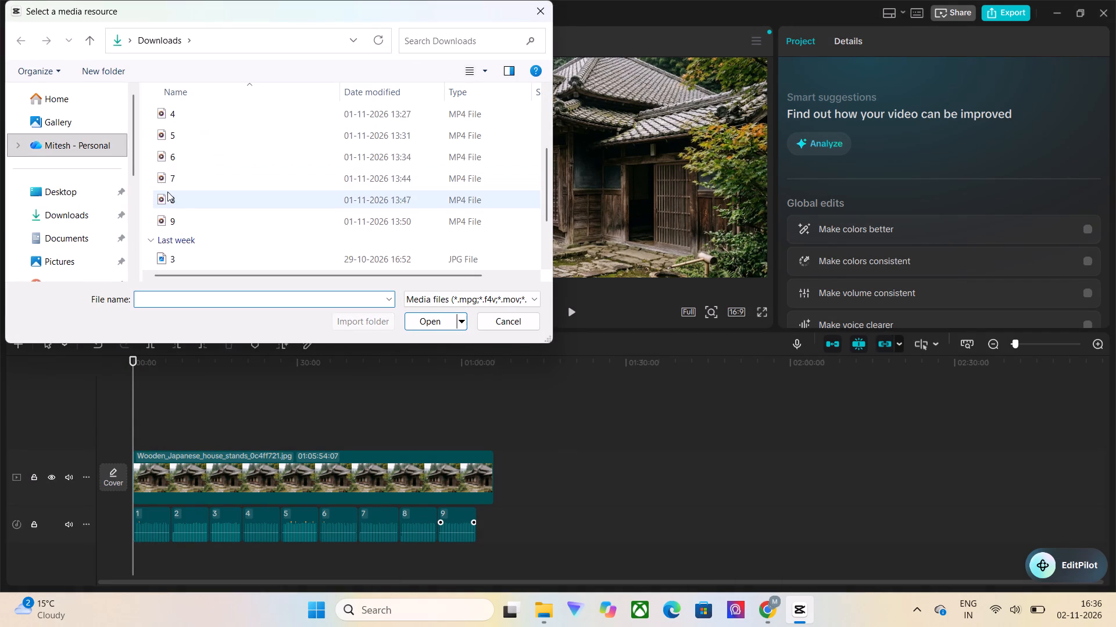
{"action": "scroll", "coordinate": [167, 192], "scroll_direction": "down", "scroll_amount": 8}
{"action": "left_click_drag", "start_coordinate": [148, 216], "coordinate": [183, 237]}
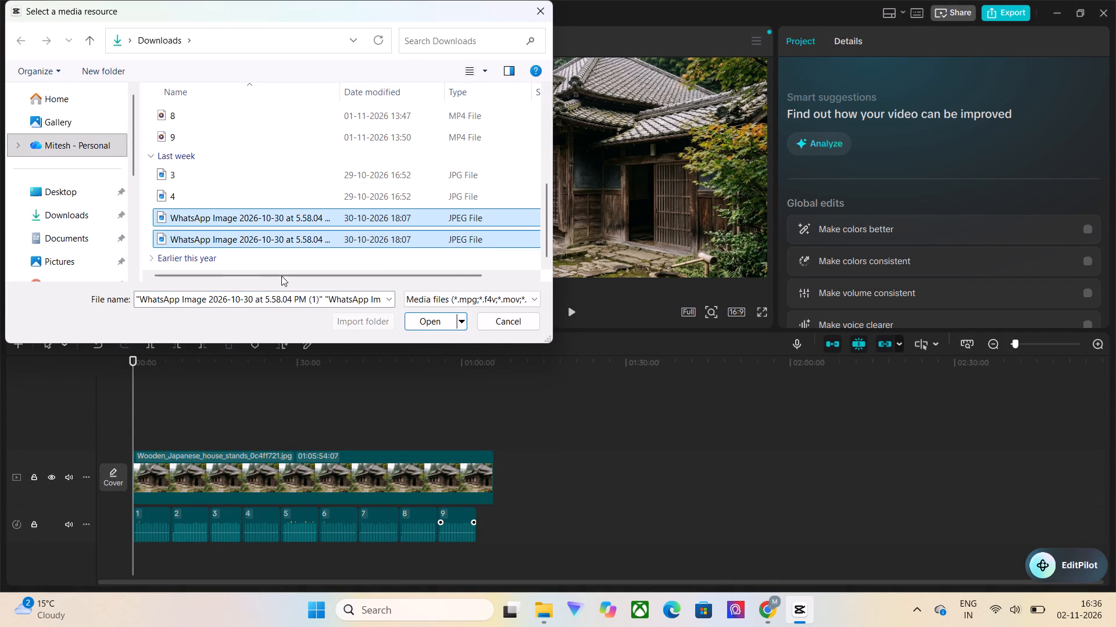
{"action": "left_click", "coordinate": [419, 331]}
{"action": "left_click", "coordinate": [420, 326]}
{"action": "left_click", "coordinate": [301, 257]}
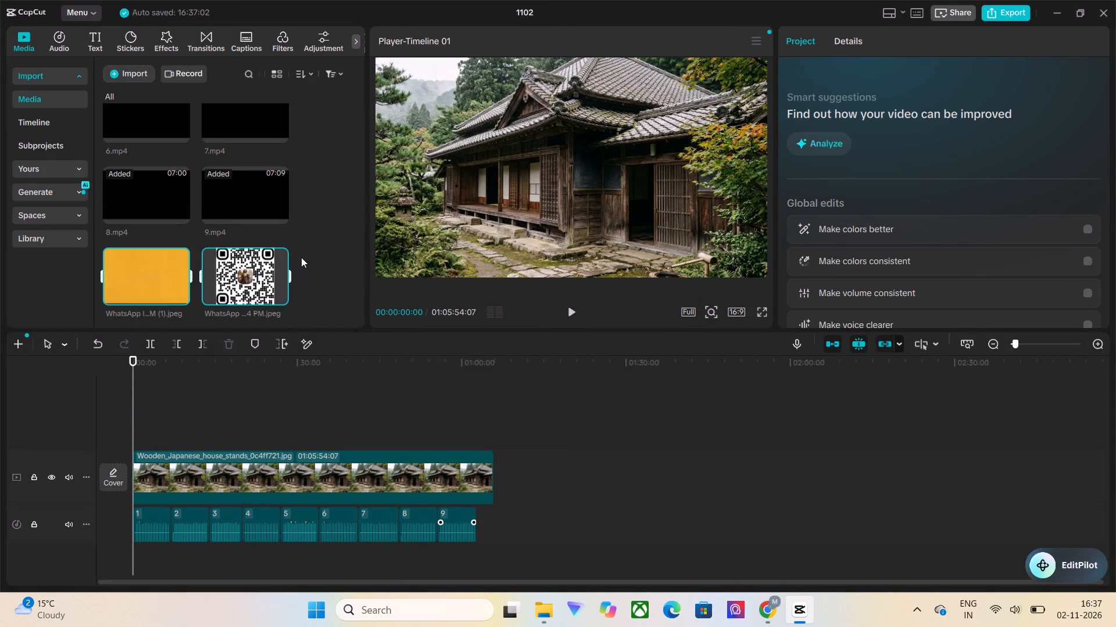
Place the yellow WhatsApp image on a track above the house image from the timeline start and extend it to about the house image's end.
{"action": "left_click_drag", "start_coordinate": [136, 270], "coordinate": [226, 403]}
{"action": "left_click_drag", "start_coordinate": [227, 432], "coordinate": [173, 431]}
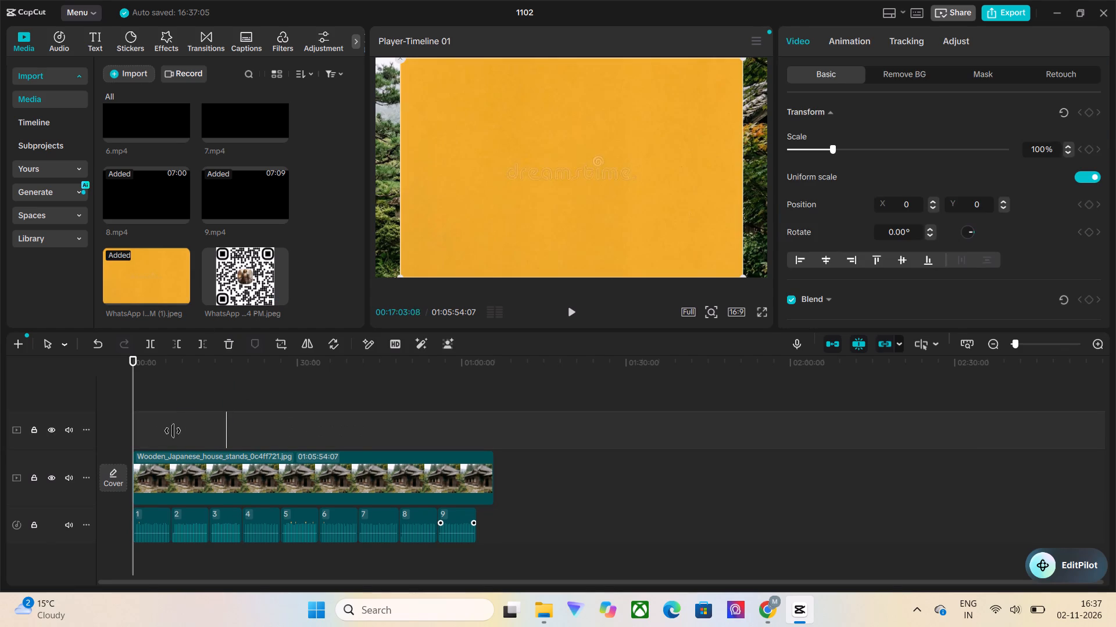
{"action": "left_click_drag", "start_coordinate": [173, 431], "coordinate": [138, 432]}
{"action": "left_click_drag", "start_coordinate": [229, 420], "coordinate": [391, 421]}
{"action": "left_click_drag", "start_coordinate": [332, 424], "coordinate": [257, 424]}
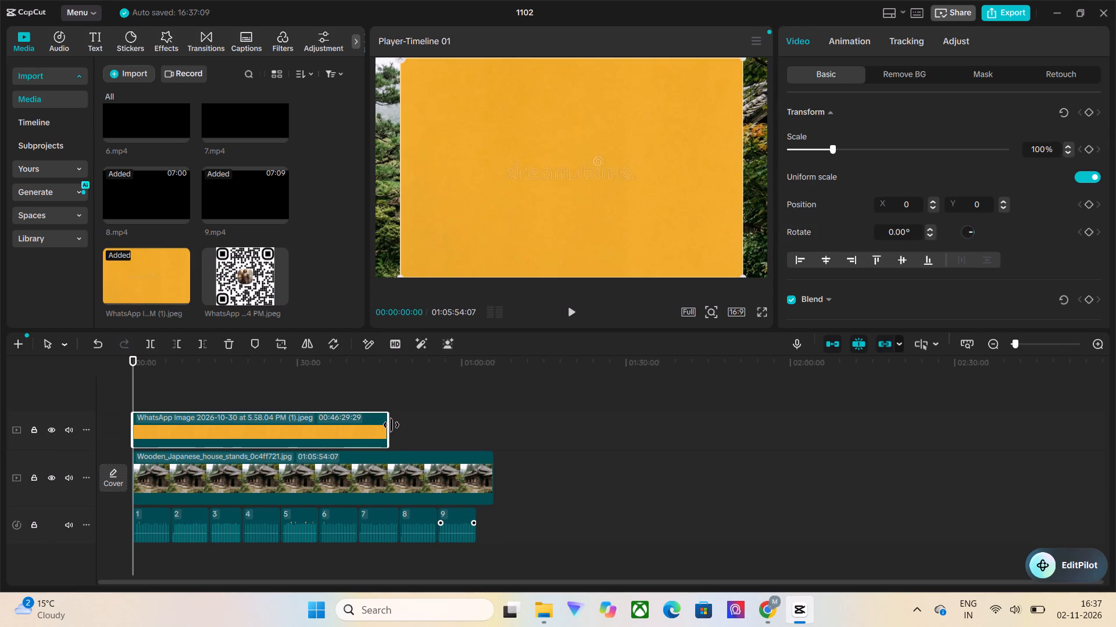
{"action": "left_click_drag", "start_coordinate": [391, 425], "coordinate": [492, 421]}
Open the yellow image clip for cropping.
{"action": "left_click", "coordinate": [281, 346]}
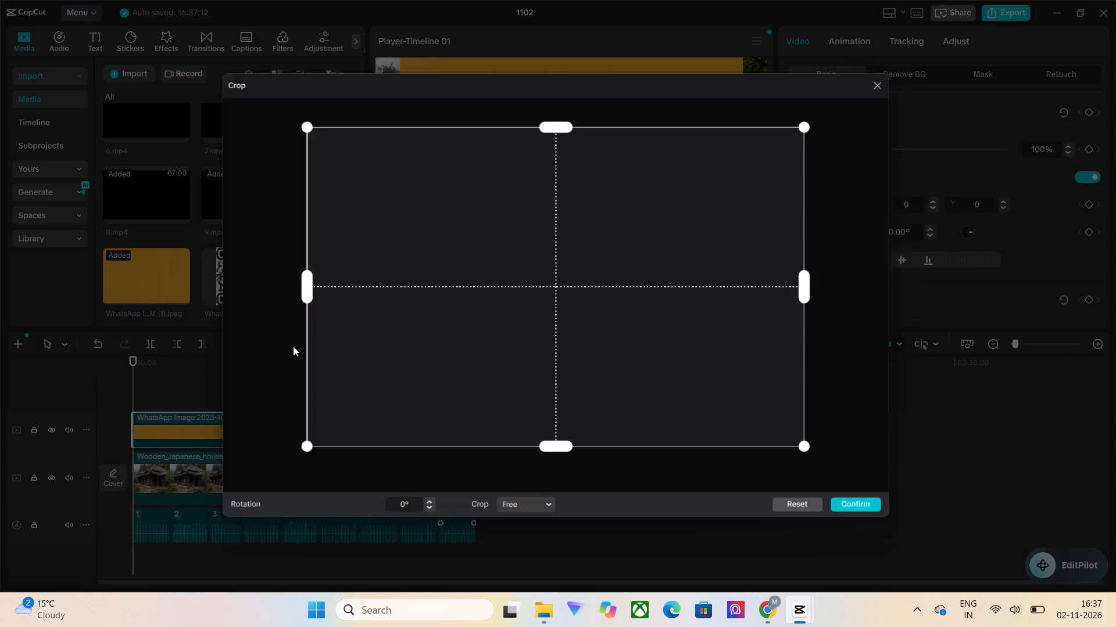
Crop the yellow WhatsApp image to a wide strip, keeping a little under half its height from the upper edge.
{"action": "left_click_drag", "start_coordinate": [559, 459], "coordinate": [589, 267]}
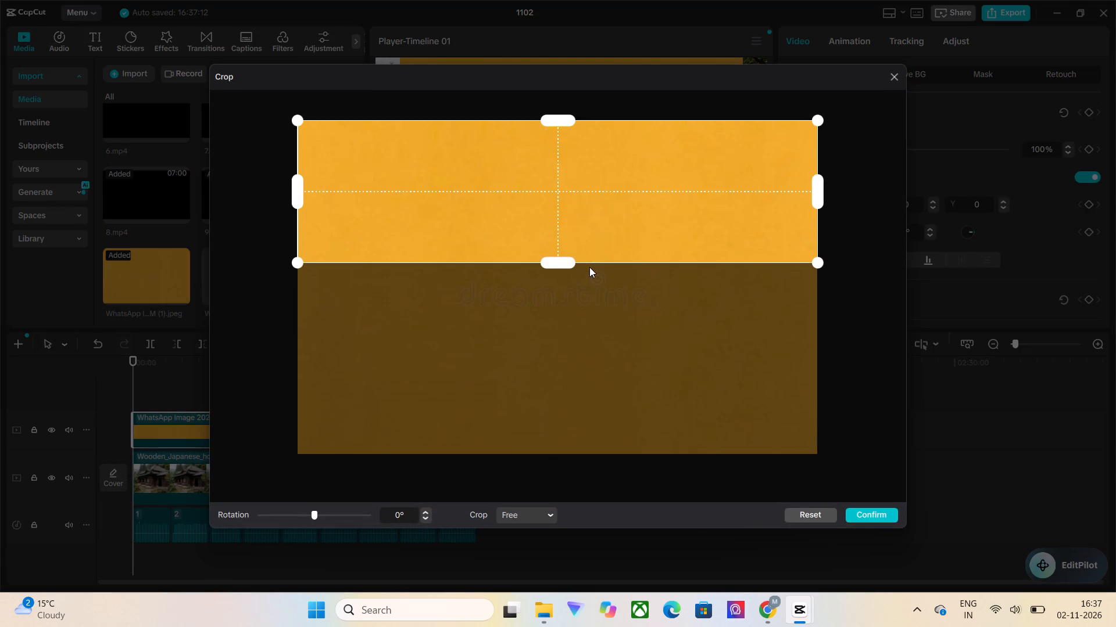
{"action": "left_click", "coordinate": [861, 510]}
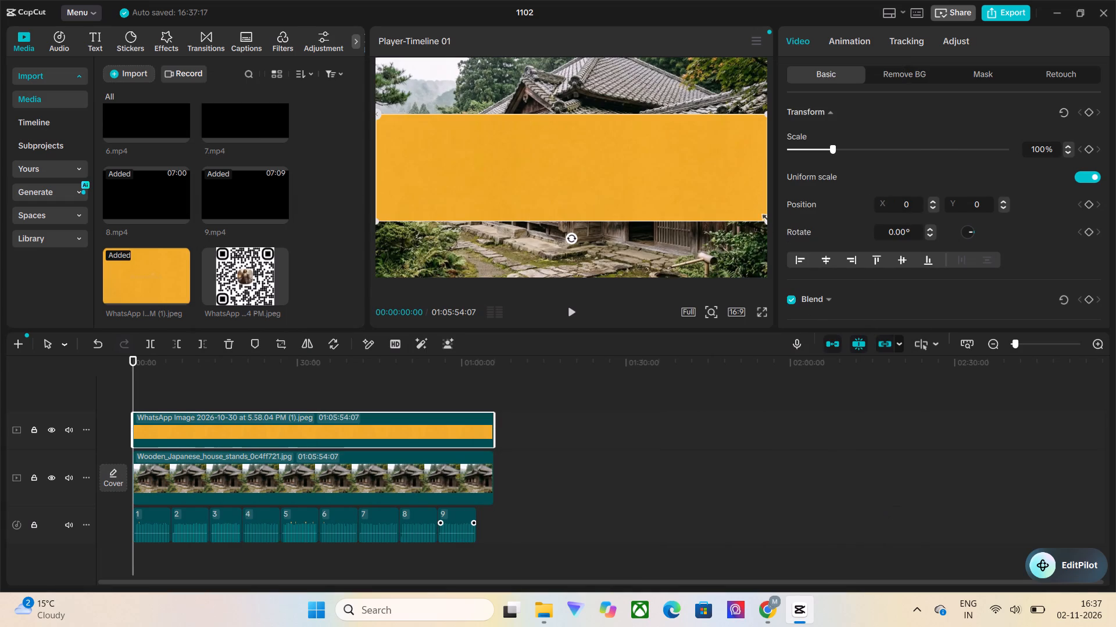
Scale the yellow strip to 124% and place it along the bottom edge of the frame, at X 0, Y about -1489.
{"action": "left_click_drag", "start_coordinate": [764, 217], "coordinate": [821, 264]}
{"action": "left_click_drag", "start_coordinate": [640, 116], "coordinate": [646, 182]}
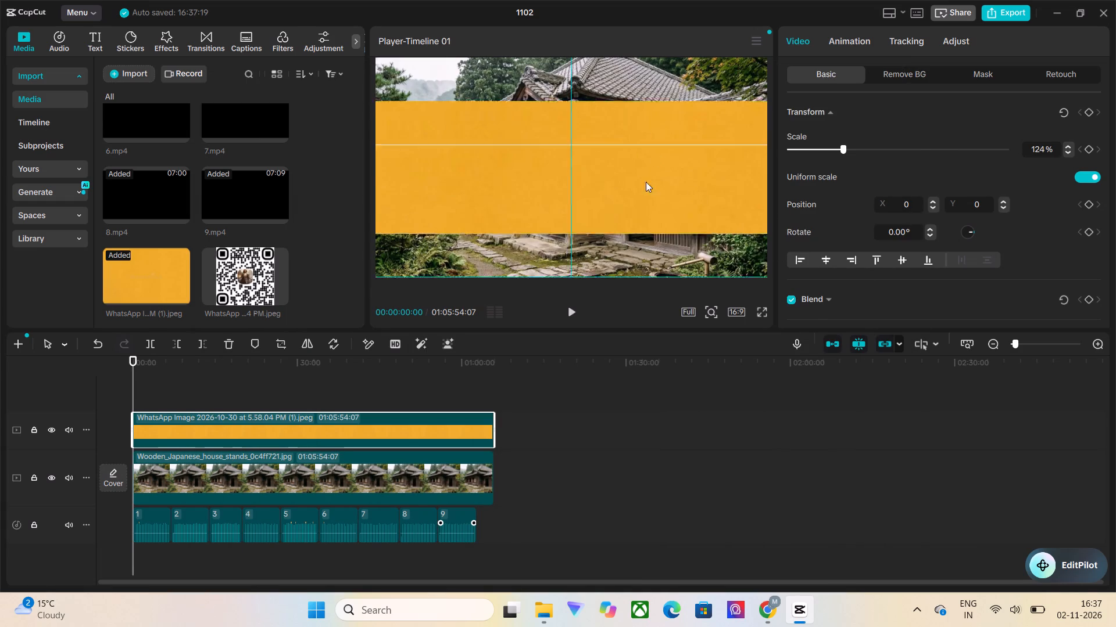
{"action": "left_click_drag", "start_coordinate": [646, 182], "coordinate": [660, 261]}
{"action": "left_click_drag", "start_coordinate": [659, 261], "coordinate": [660, 261]}
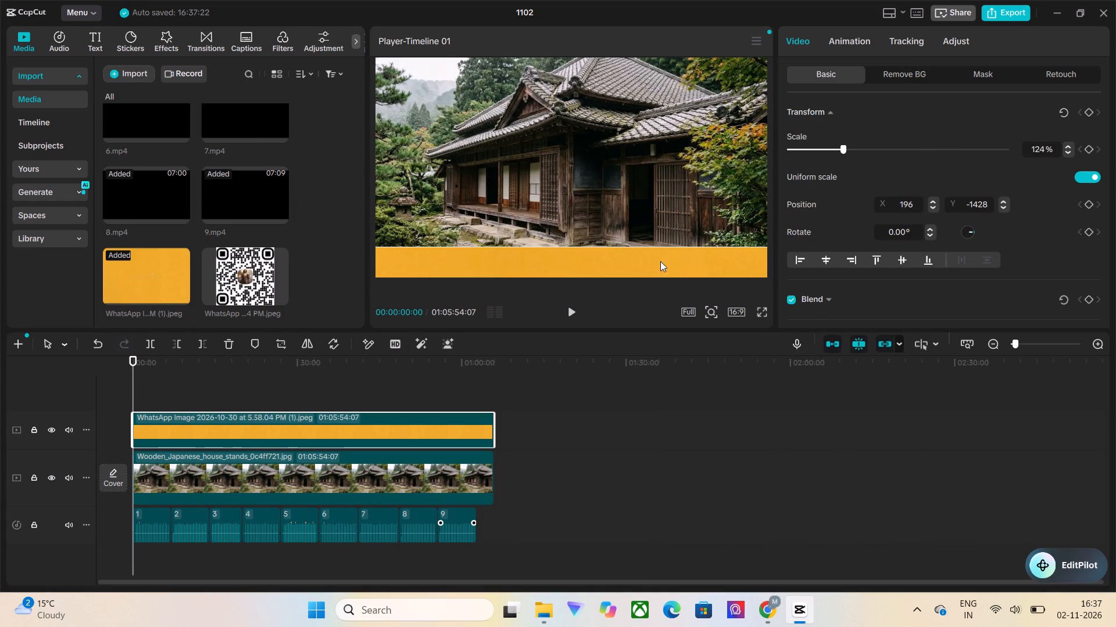
{"action": "left_click_drag", "start_coordinate": [660, 261], "coordinate": [713, 261]}
{"action": "left_click_drag", "start_coordinate": [659, 261], "coordinate": [628, 264]}
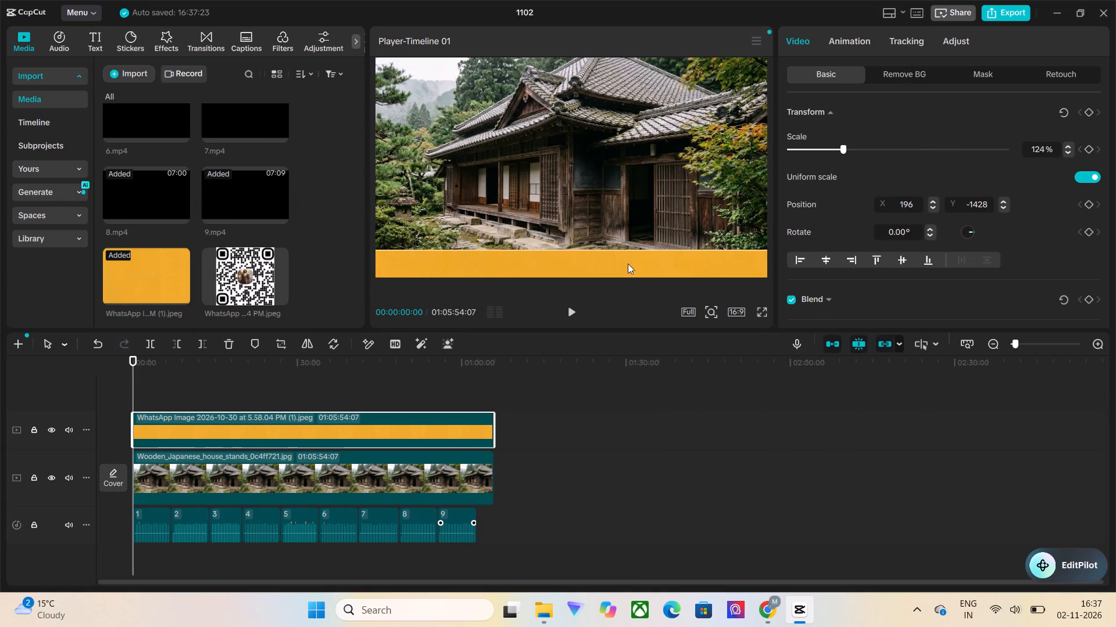
{"action": "left_click_drag", "start_coordinate": [628, 264], "coordinate": [640, 266]}
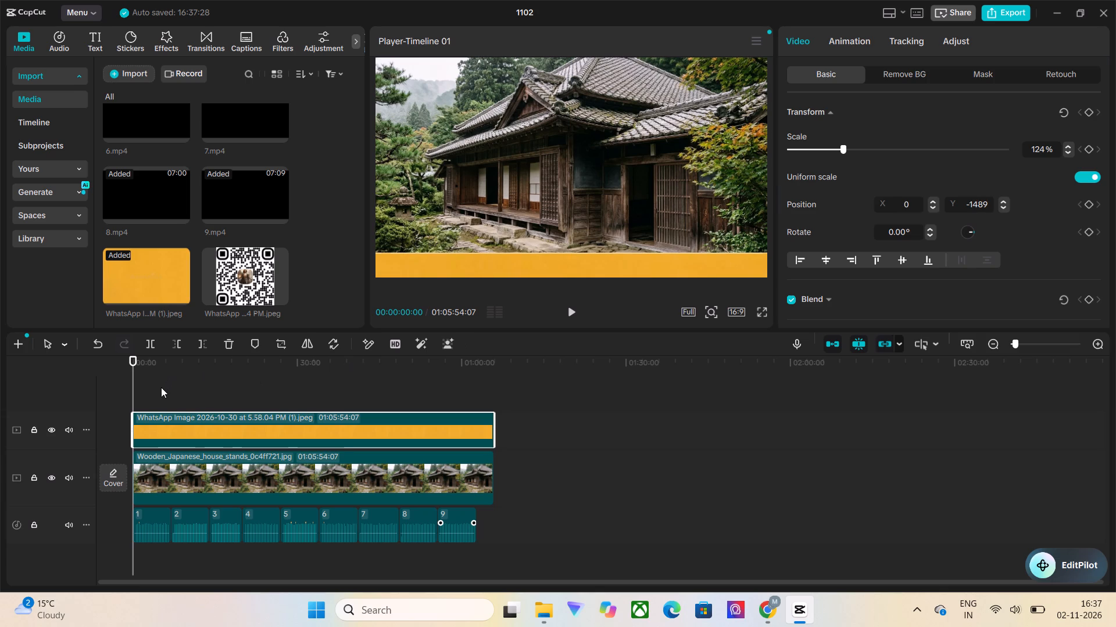
Add the QR code image on a track above the yellow strip, from the timeline start, and extend it to 01:05:54:07.
{"action": "left_click", "coordinate": [161, 387]}
{"action": "left_click_drag", "start_coordinate": [161, 387], "coordinate": [123, 388]}
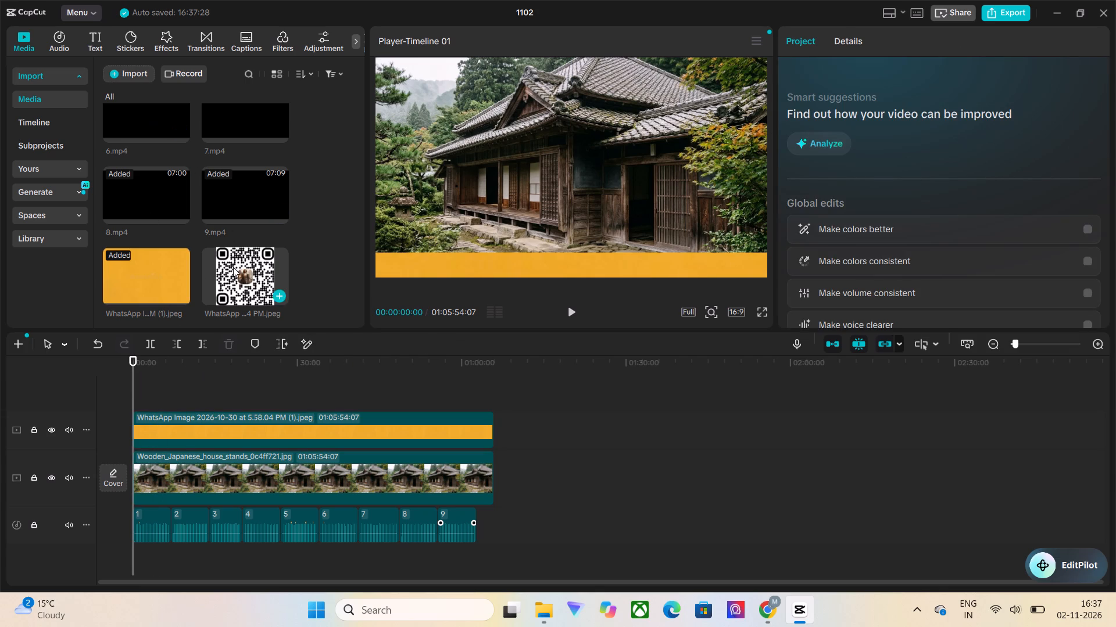
{"action": "left_click_drag", "start_coordinate": [233, 267], "coordinate": [163, 384]}
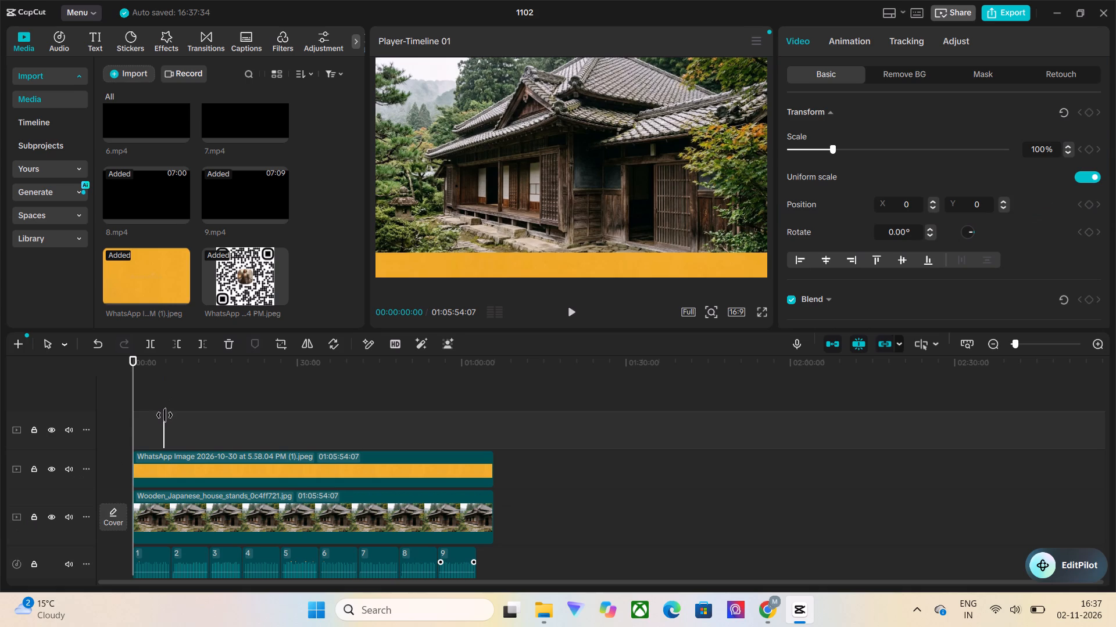
{"action": "left_click_drag", "start_coordinate": [164, 415], "coordinate": [105, 411]}
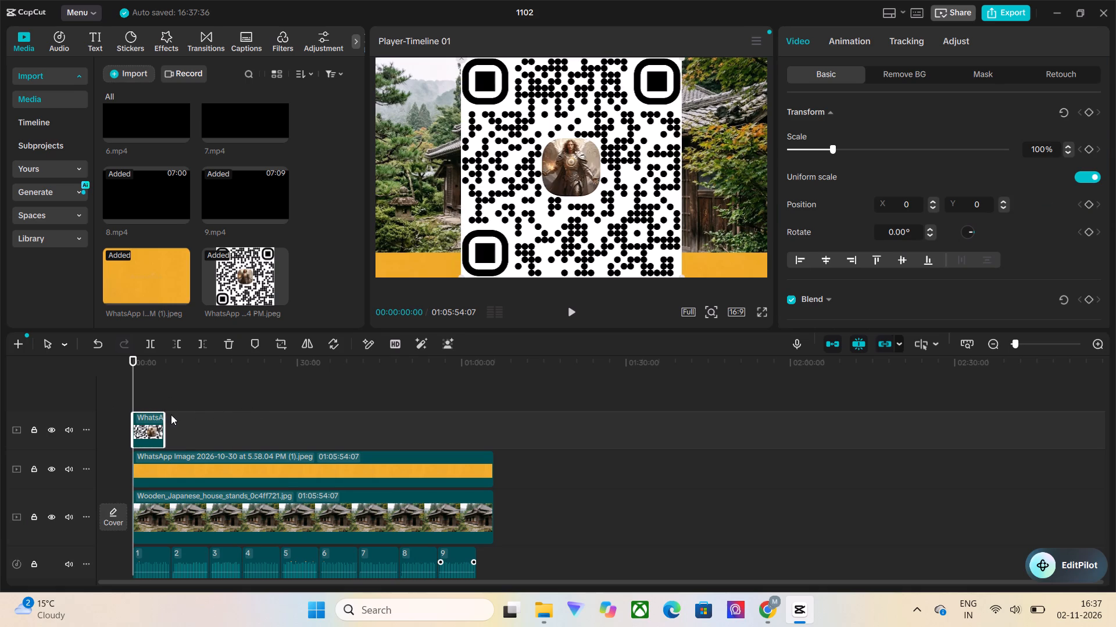
{"action": "left_click_drag", "start_coordinate": [163, 419], "coordinate": [492, 420]}
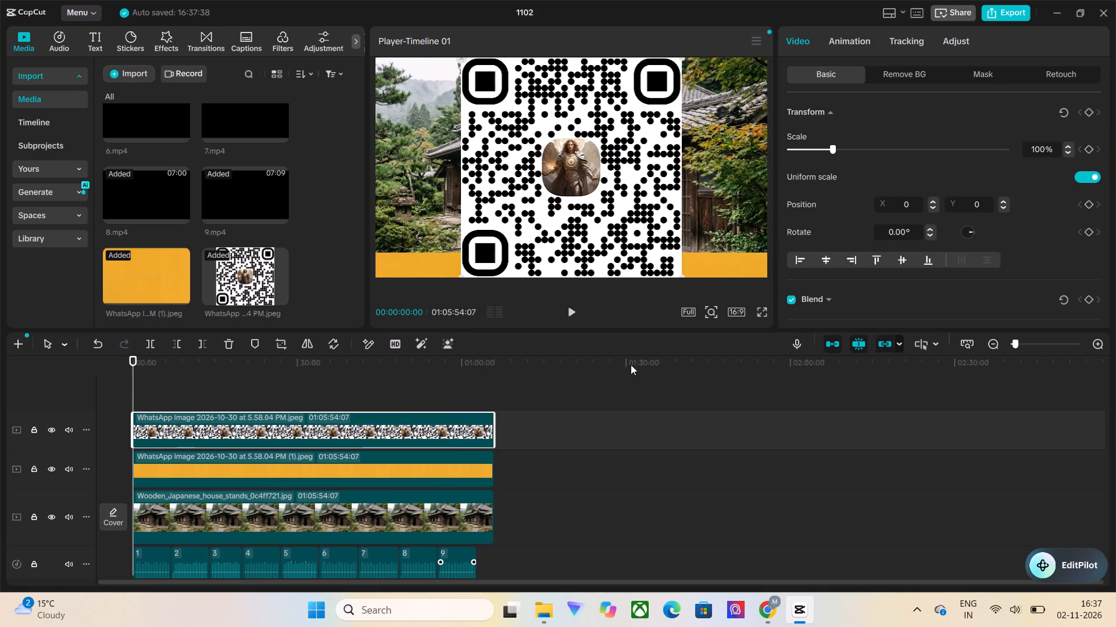
Shrink the QR code to 20% and place it at the frame's left edge just above the yellow strip, about X -1708, Y -616.
{"action": "left_click_drag", "start_coordinate": [671, 270], "coordinate": [612, 228]}
{"action": "left_click_drag", "start_coordinate": [582, 174], "coordinate": [616, 201]}
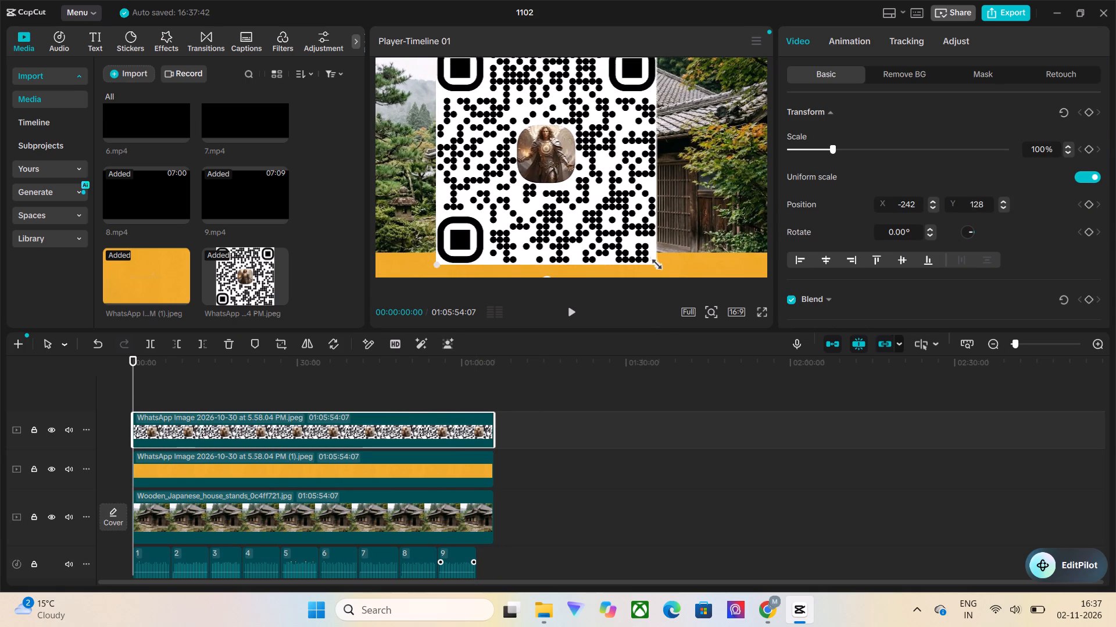
{"action": "left_click_drag", "start_coordinate": [653, 262], "coordinate": [553, 146]}
{"action": "left_click", "coordinate": [552, 145]}
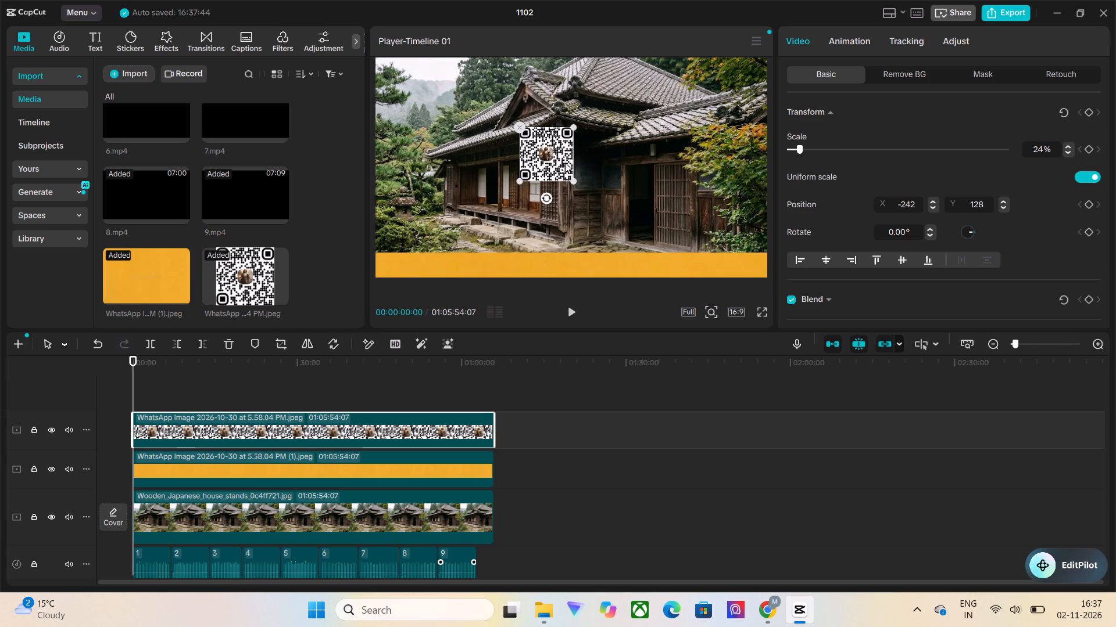
{"action": "left_click_drag", "start_coordinate": [572, 178], "coordinate": [564, 177]}
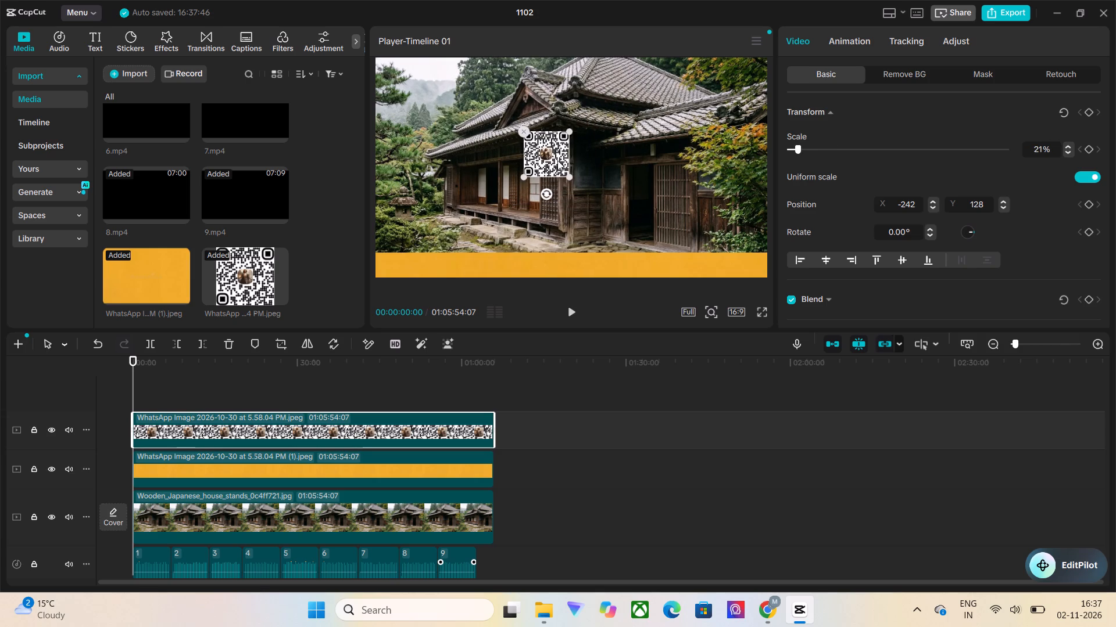
{"action": "left_click_drag", "start_coordinate": [554, 151], "coordinate": [428, 201]}
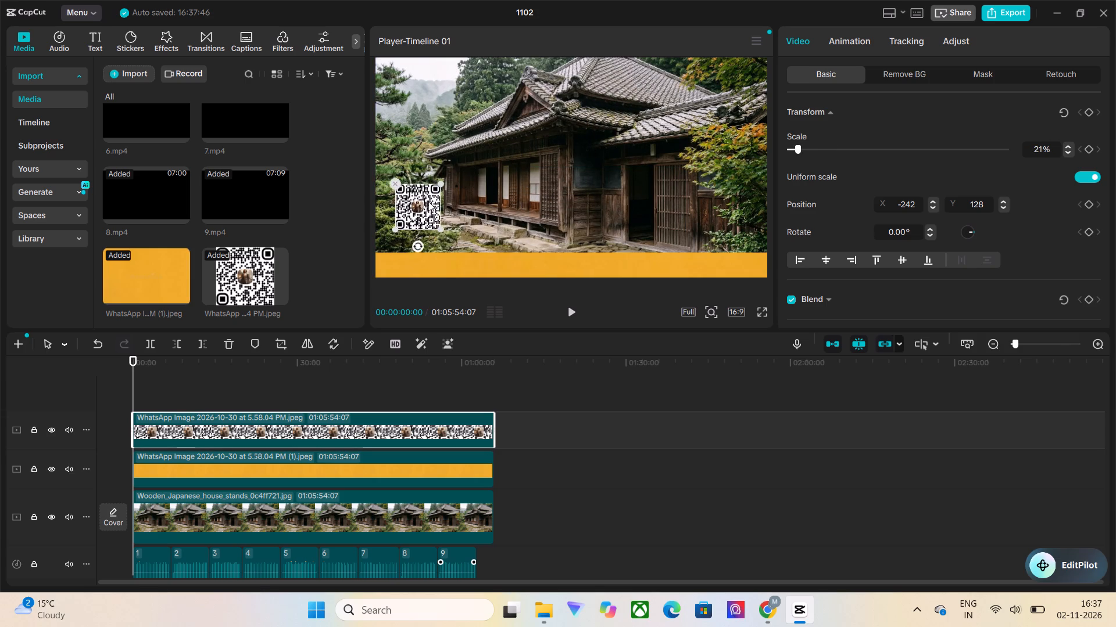
{"action": "left_click_drag", "start_coordinate": [428, 201], "coordinate": [430, 201]}
{"action": "left_click", "coordinate": [443, 227]}
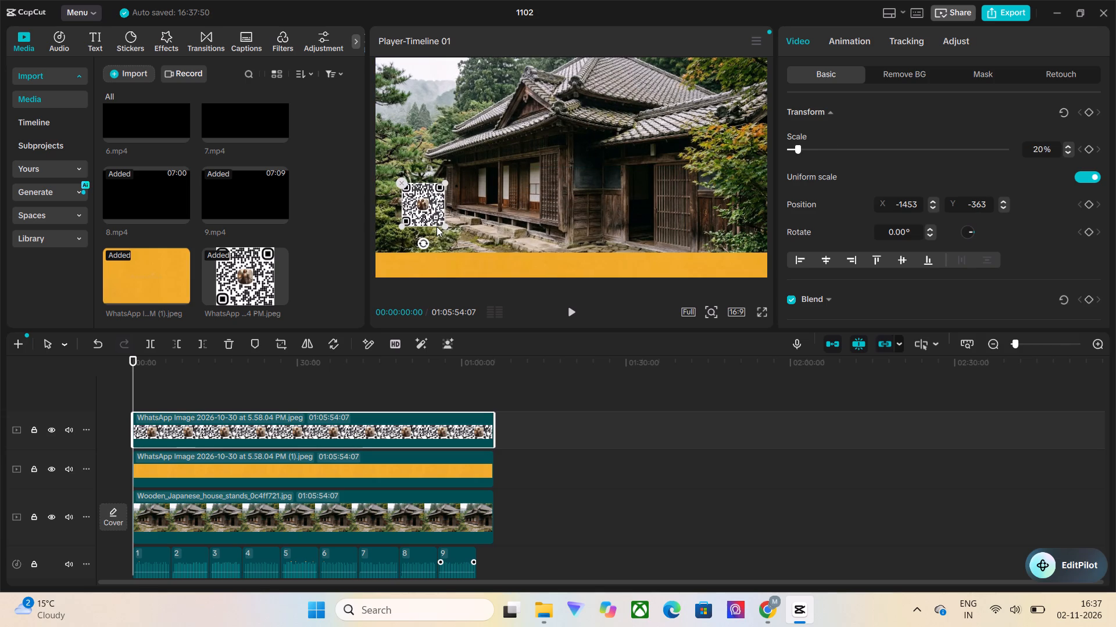
{"action": "left_click_drag", "start_coordinate": [422, 203], "coordinate": [399, 214]}
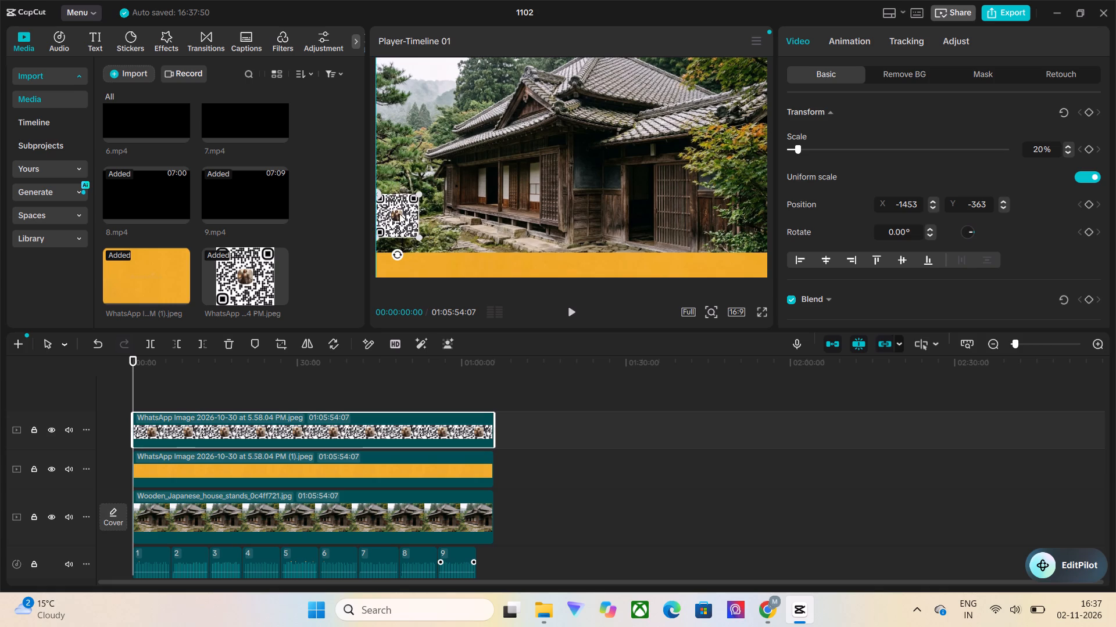
{"action": "left_click_drag", "start_coordinate": [399, 214], "coordinate": [397, 228]}
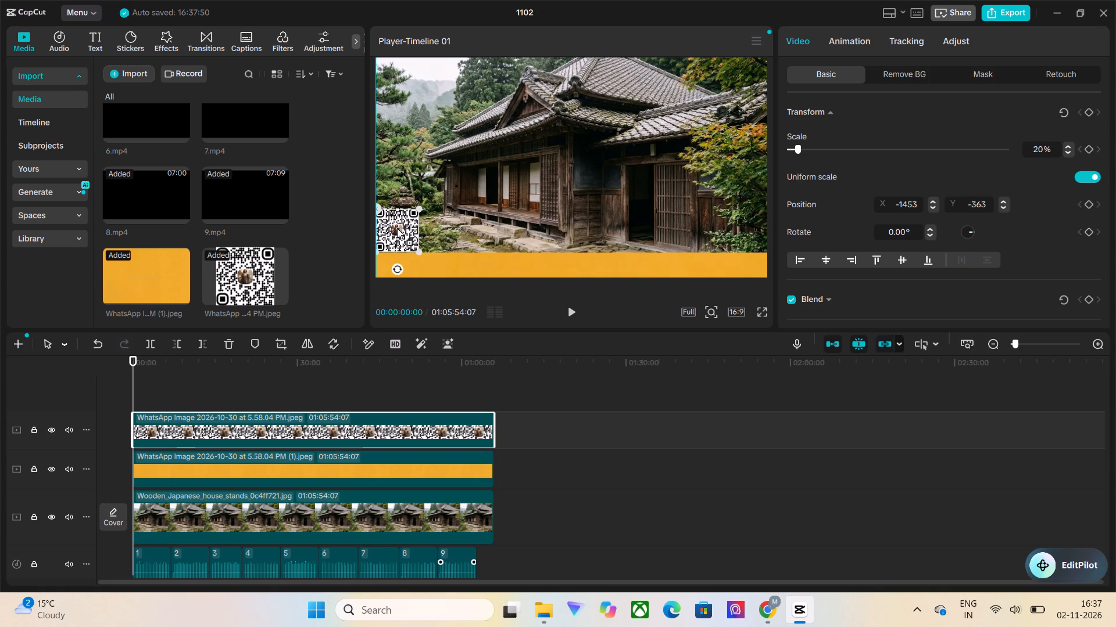
{"action": "left_click_drag", "start_coordinate": [397, 228], "coordinate": [400, 228]}
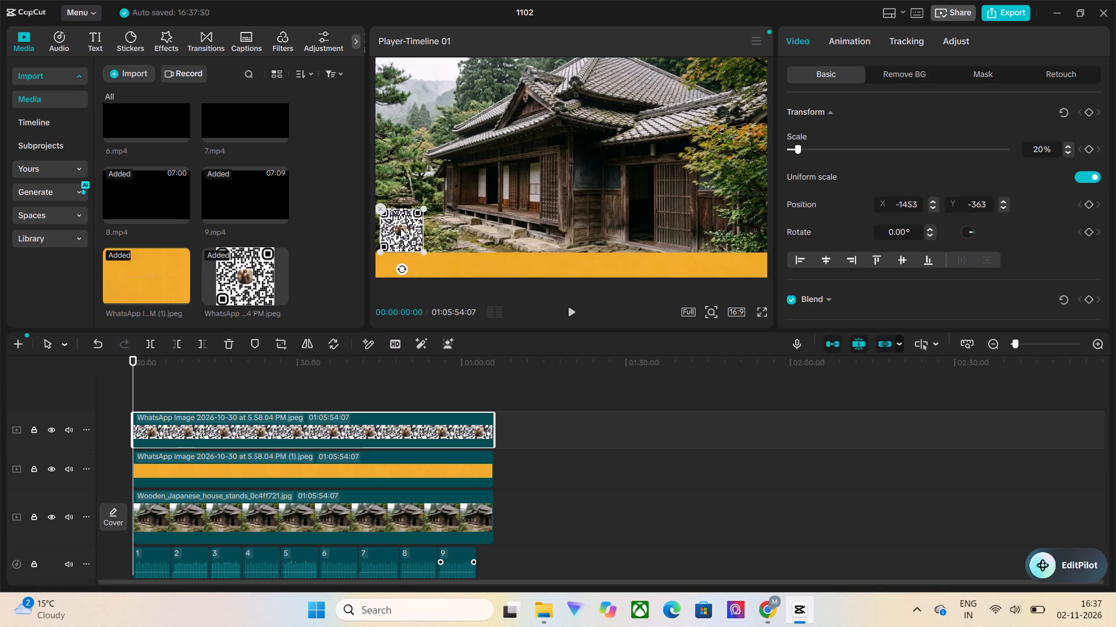
{"action": "left_click_drag", "start_coordinate": [400, 228], "coordinate": [399, 228]}
Preview the composition in full screen to check the placement of the QR code and yellow strip, and return to the editor.
{"action": "left_click", "coordinate": [473, 185]}
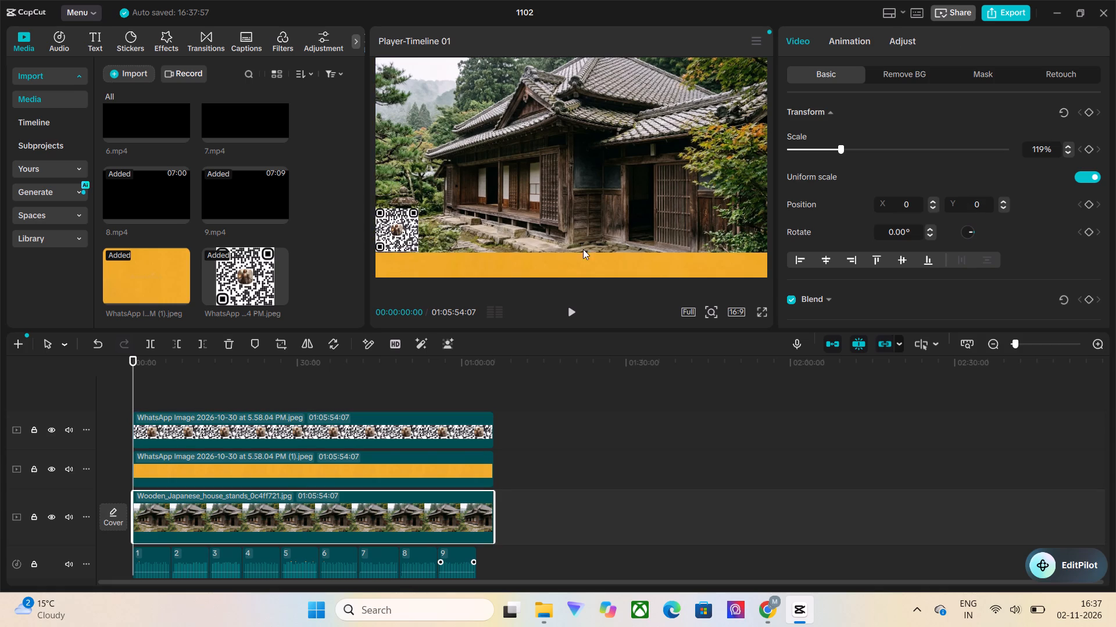
{"action": "left_click", "coordinate": [762, 312]}
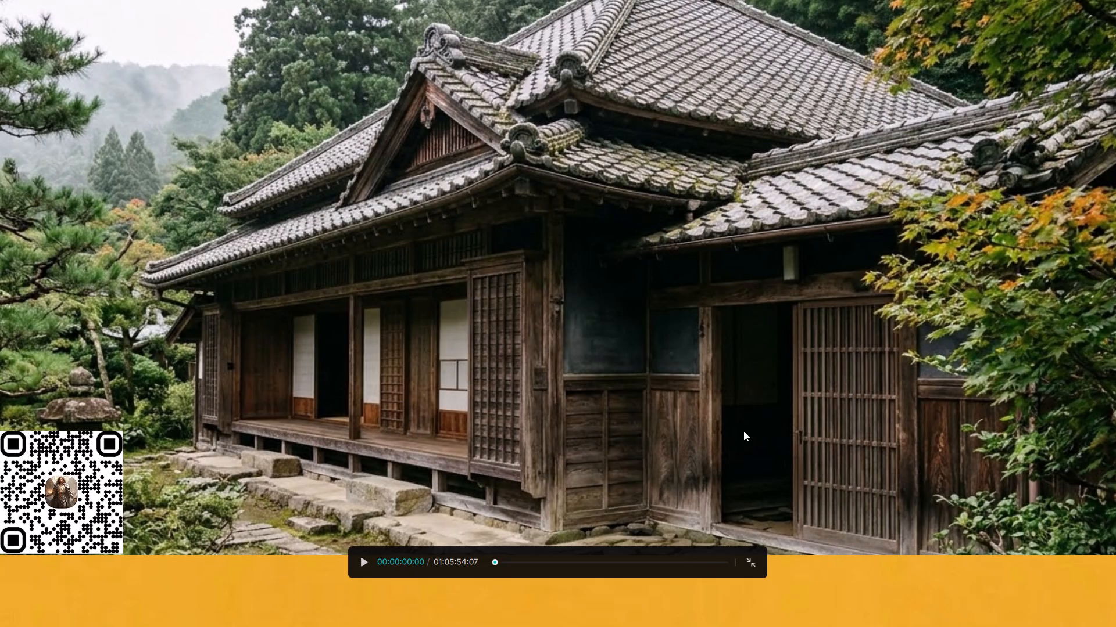
{"action": "left_click", "coordinate": [747, 557]}
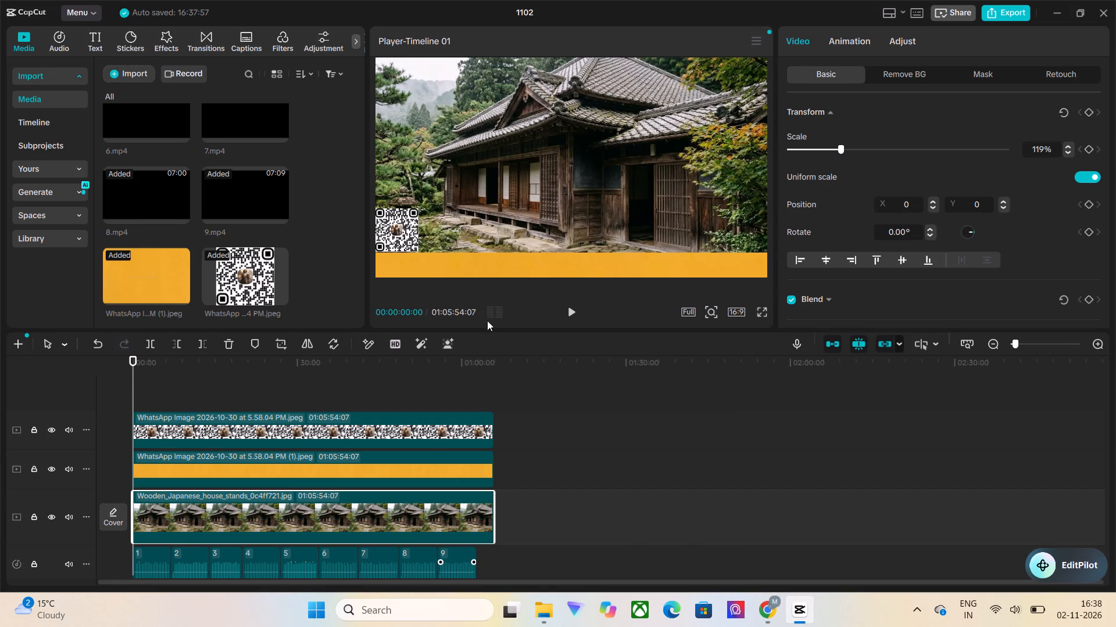
Nudge the QR code slightly downward against the yellow strip, keeping it at the frame's left edge.
{"action": "left_click", "coordinate": [406, 229]}
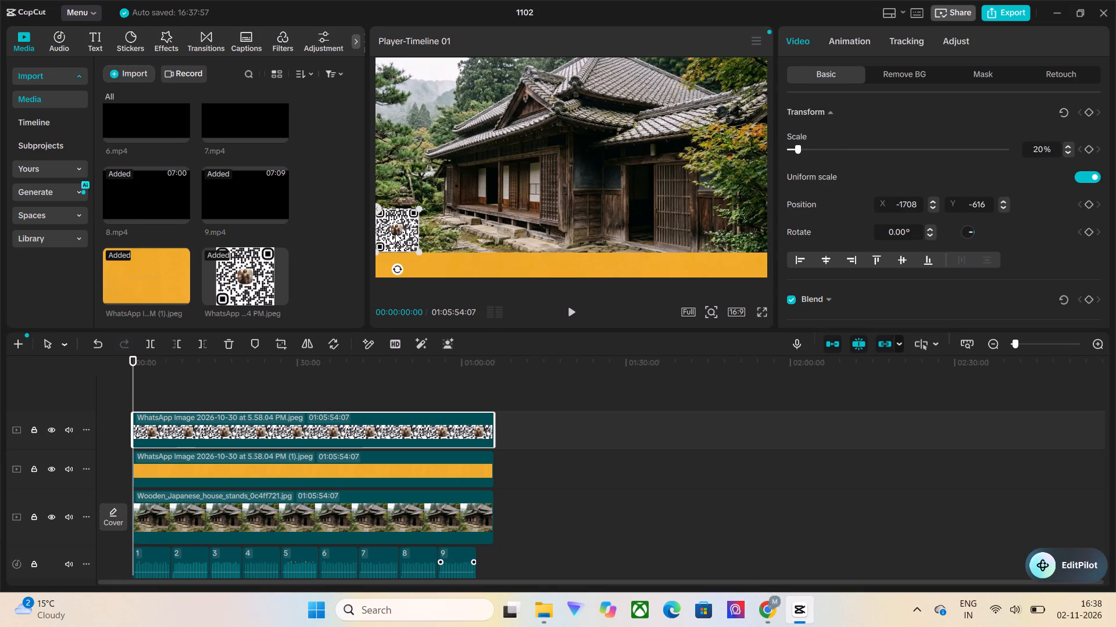
{"action": "left_click_drag", "start_coordinate": [392, 232], "coordinate": [425, 232]}
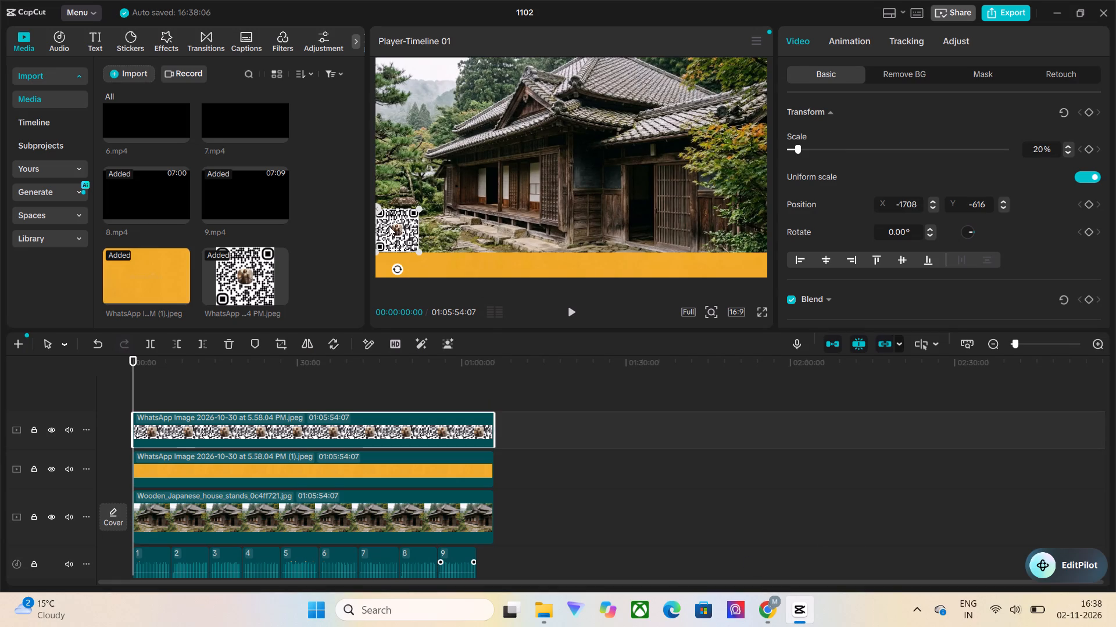
{"action": "left_click", "coordinate": [389, 226]}
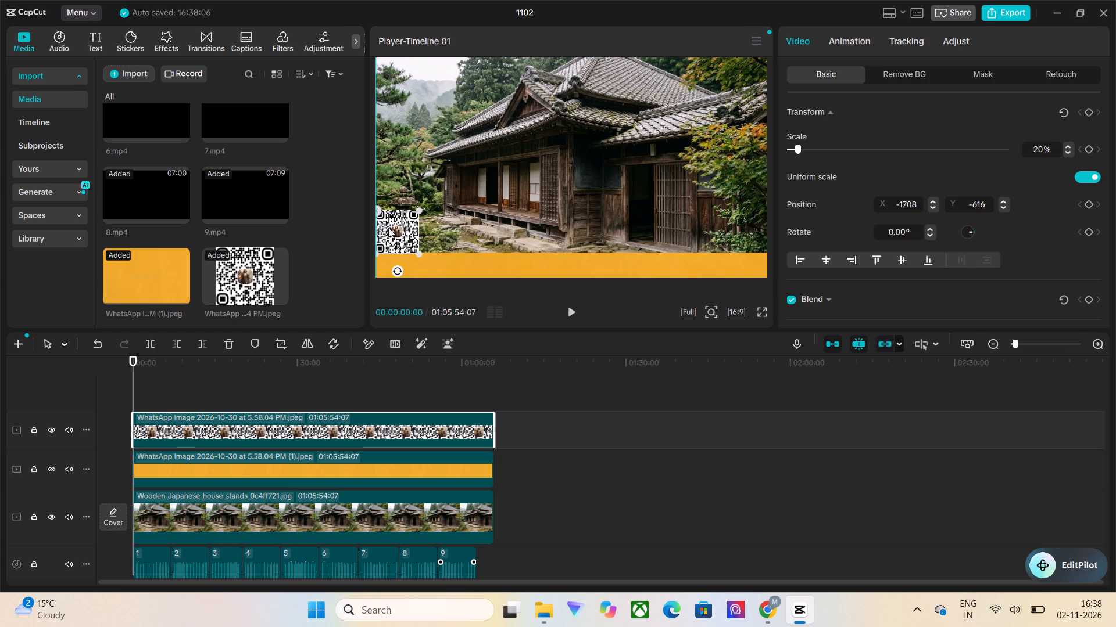
Preview the composition in full screen again to check the adjusted QR code position, and return to the editor.
{"action": "left_click", "coordinate": [510, 201]}
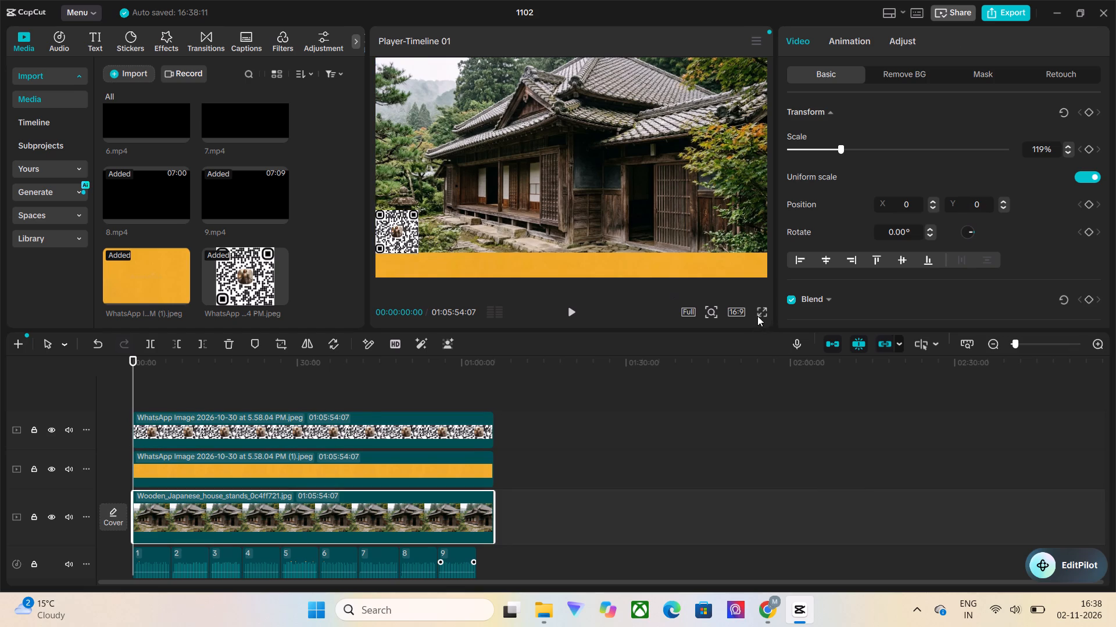
{"action": "left_click", "coordinate": [764, 310]}
{"action": "left_click", "coordinate": [745, 560]}
Nudge the QR code slightly upward along the frame's left edge, to about X -1708, Y -634.
{"action": "left_click", "coordinate": [185, 390]}
{"action": "left_click_drag", "start_coordinate": [180, 390], "coordinate": [171, 390]}
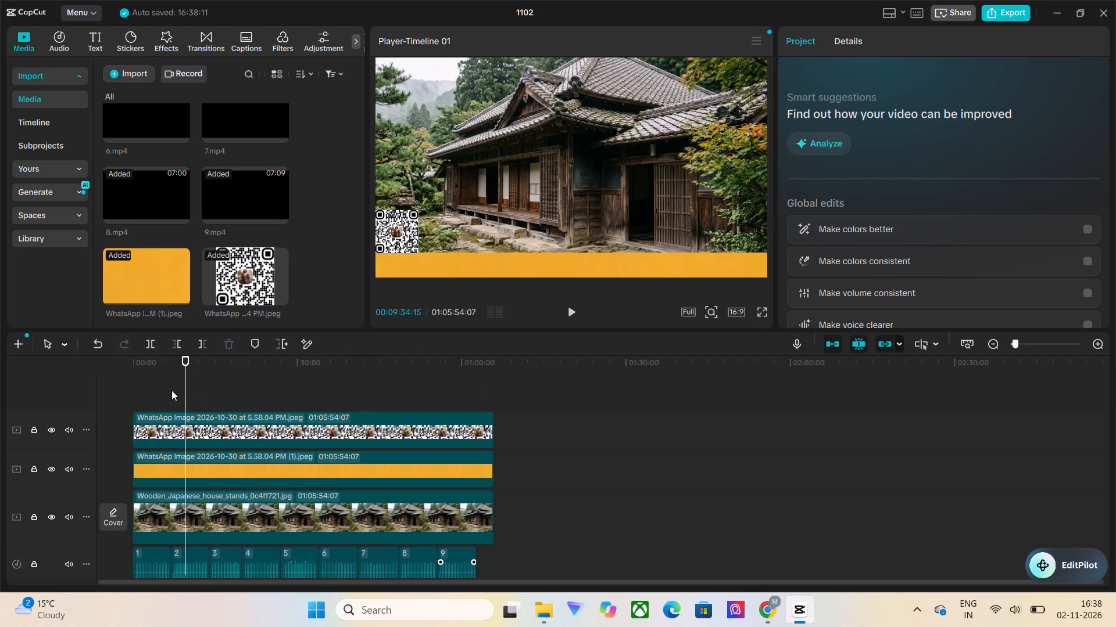
{"action": "left_click_drag", "start_coordinate": [171, 390], "coordinate": [138, 390]}
{"action": "left_click", "coordinate": [149, 386]}
{"action": "left_click_drag", "start_coordinate": [149, 386], "coordinate": [121, 387]}
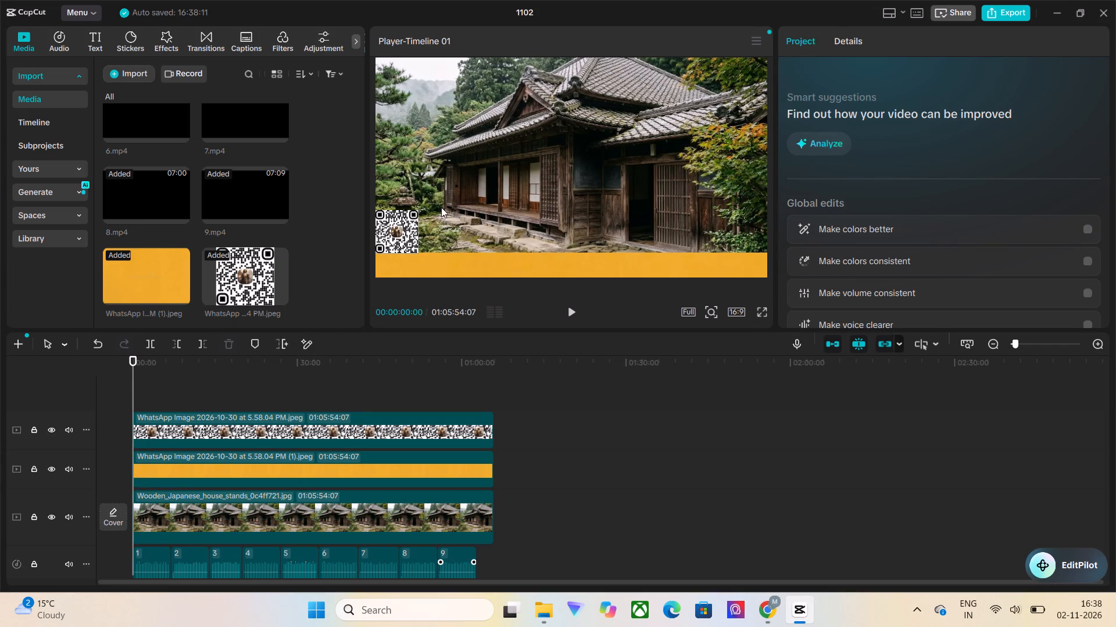
{"action": "left_click", "coordinate": [407, 225]}
{"action": "left_click", "coordinate": [403, 222]}
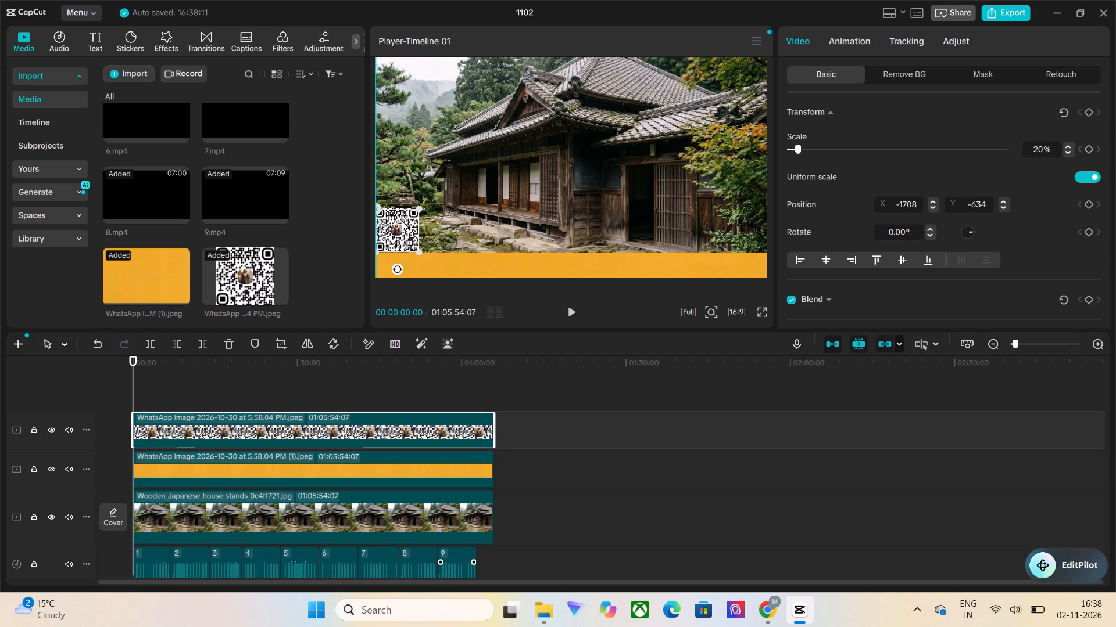
Add a default text clip at the timeline's start and extend it to the end of the image clips at 01:05:54:07.
{"action": "left_click", "coordinate": [147, 387]}
{"action": "left_click_drag", "start_coordinate": [146, 387], "coordinate": [126, 392]}
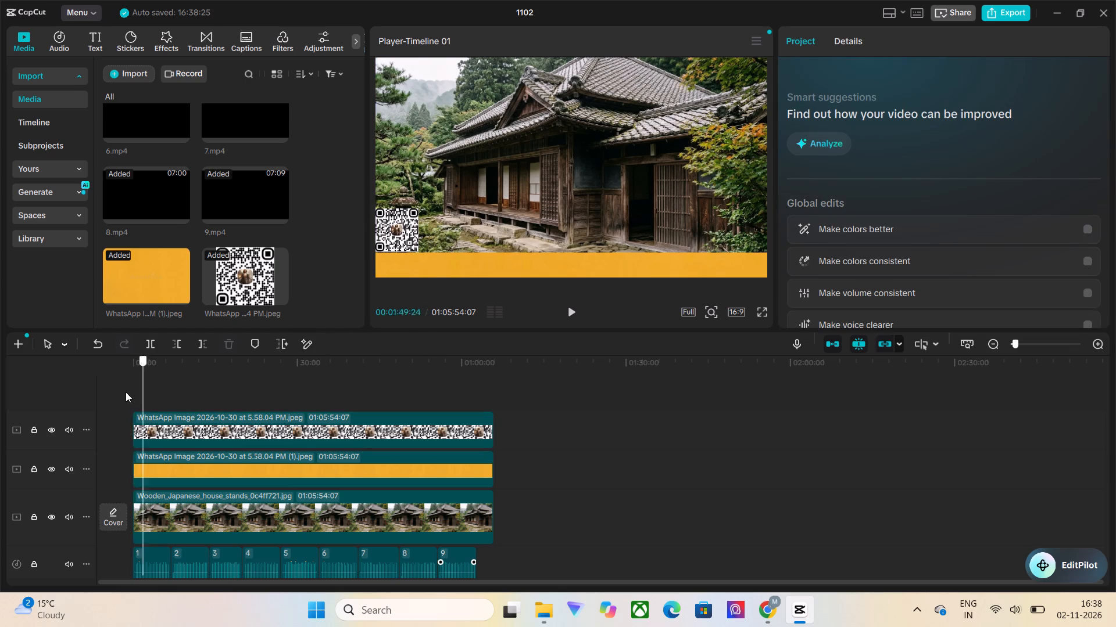
{"action": "left_click_drag", "start_coordinate": [126, 392], "coordinate": [115, 393]}
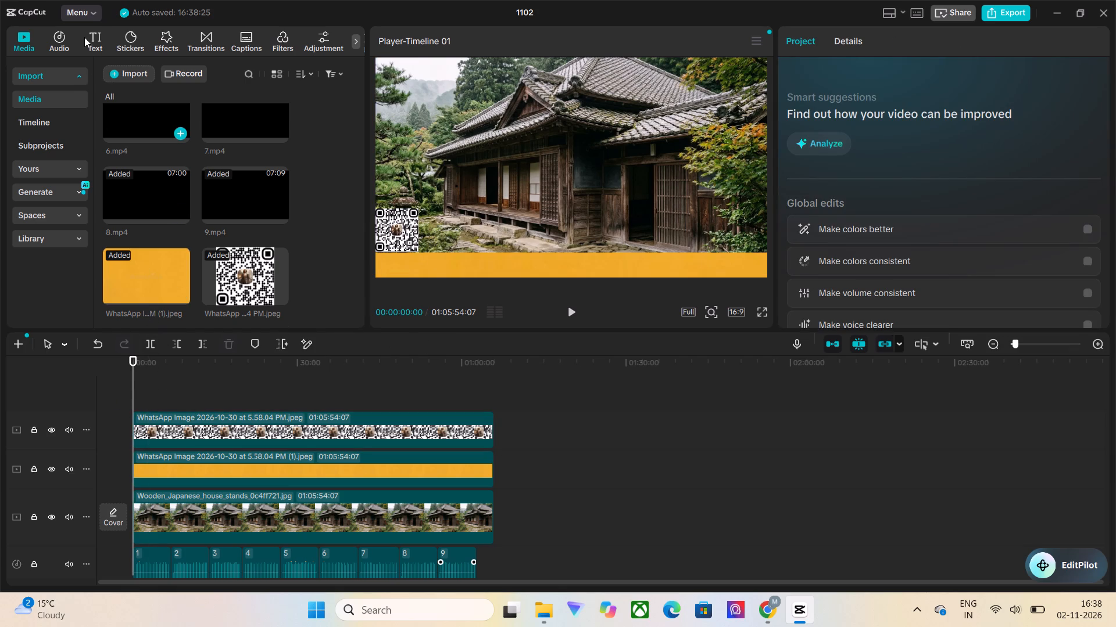
{"action": "left_click", "coordinate": [95, 39]}
{"action": "left_click", "coordinate": [155, 116]}
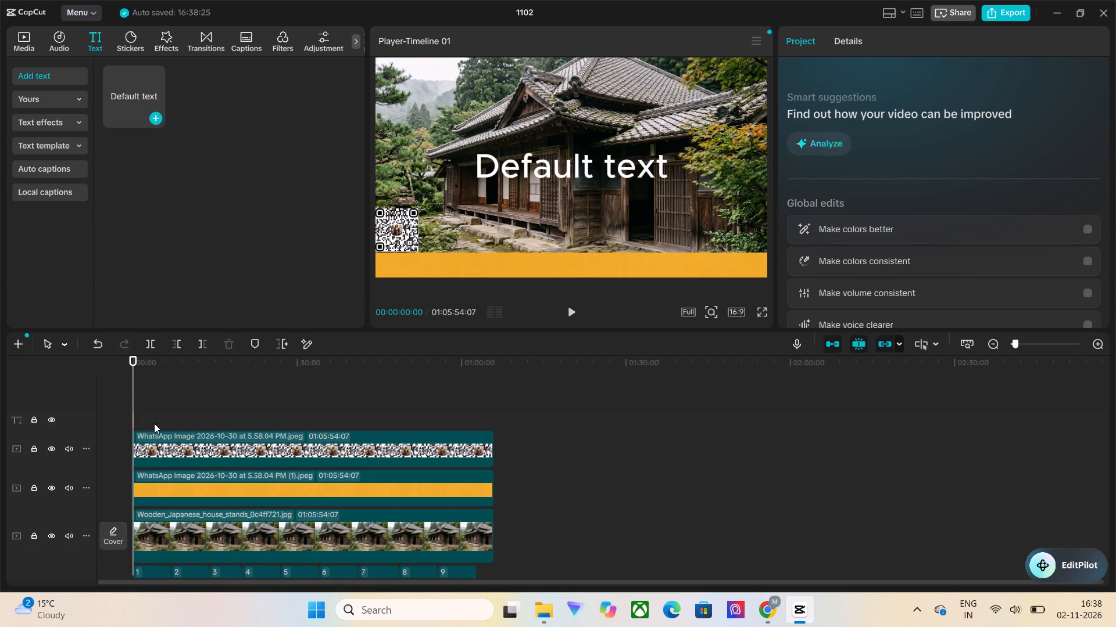
{"action": "left_click_drag", "start_coordinate": [137, 414], "coordinate": [279, 408]}
{"action": "left_click_drag", "start_coordinate": [134, 418], "coordinate": [330, 416]}
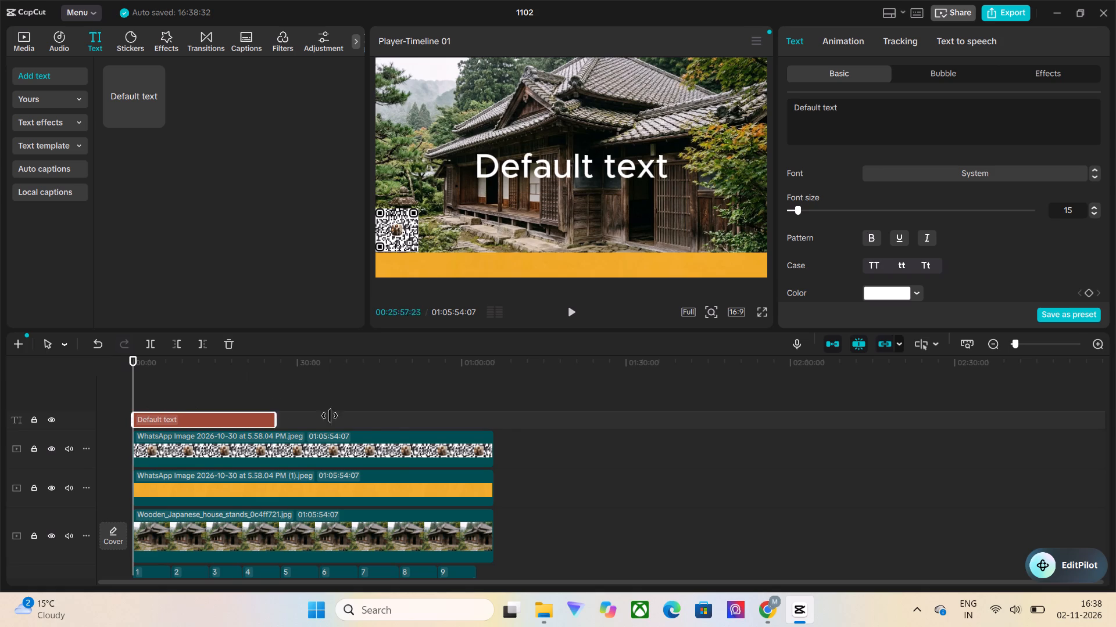
{"action": "left_click_drag", "start_coordinate": [330, 416], "coordinate": [491, 431]}
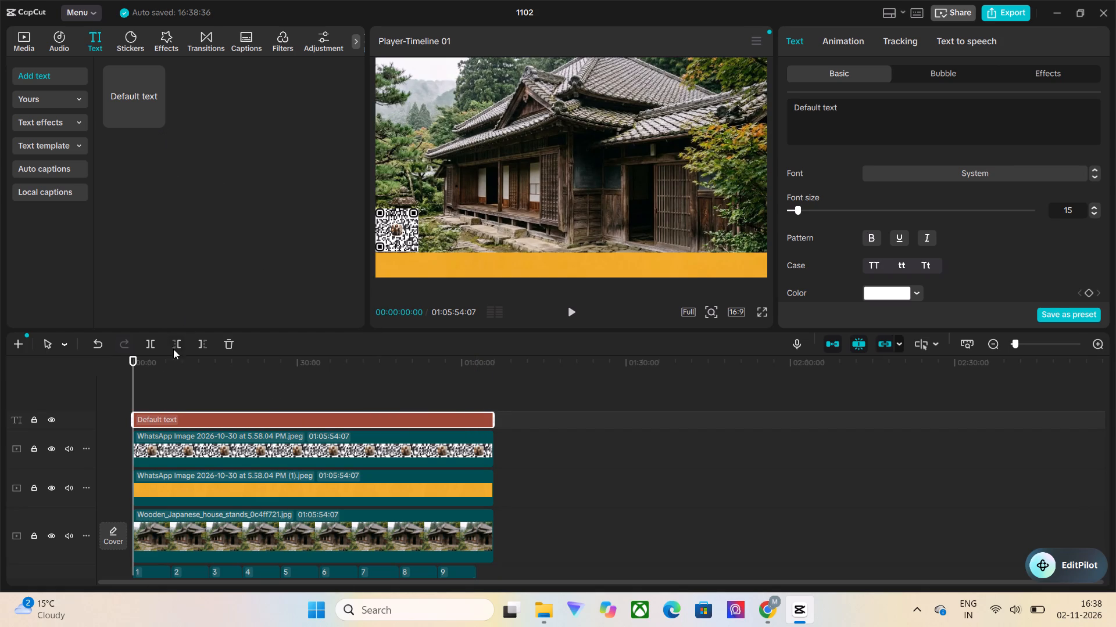
Add a second default text clip on a track above the first and extend it to the end of the image clips.
{"action": "left_click", "coordinate": [155, 118]}
{"action": "left_click_drag", "start_coordinate": [132, 421], "coordinate": [419, 421]}
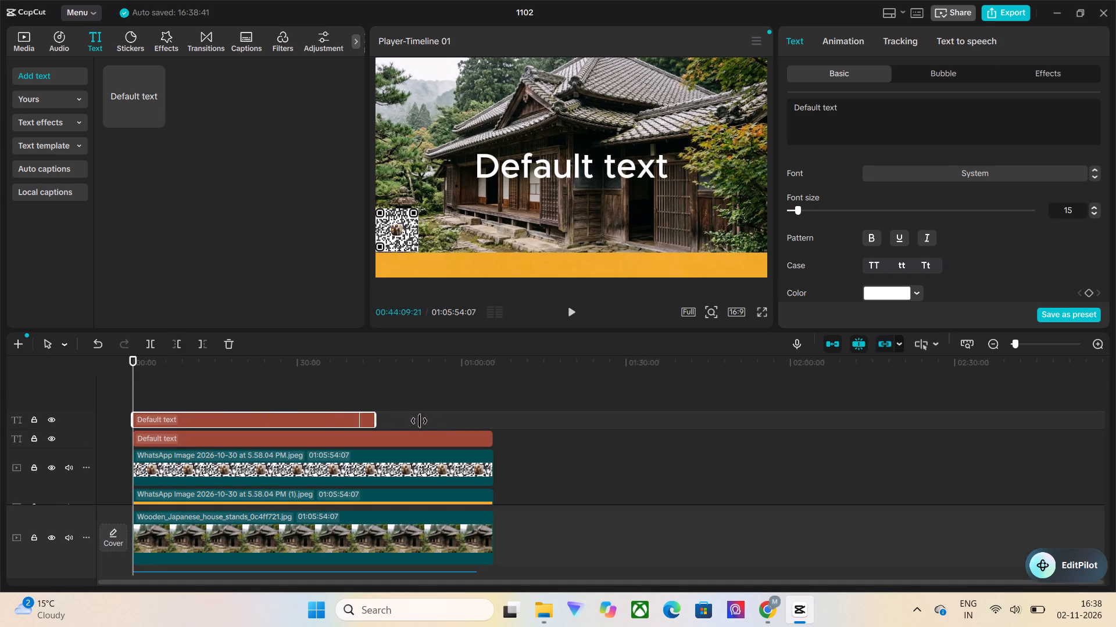
{"action": "left_click_drag", "start_coordinate": [419, 421], "coordinate": [492, 426]}
{"action": "left_click_drag", "start_coordinate": [492, 426], "coordinate": [487, 426]}
With the playhead at the timeline's start, move the top-track default text to slightly right of the frame's centre.
{"action": "left_click", "coordinate": [475, 399]}
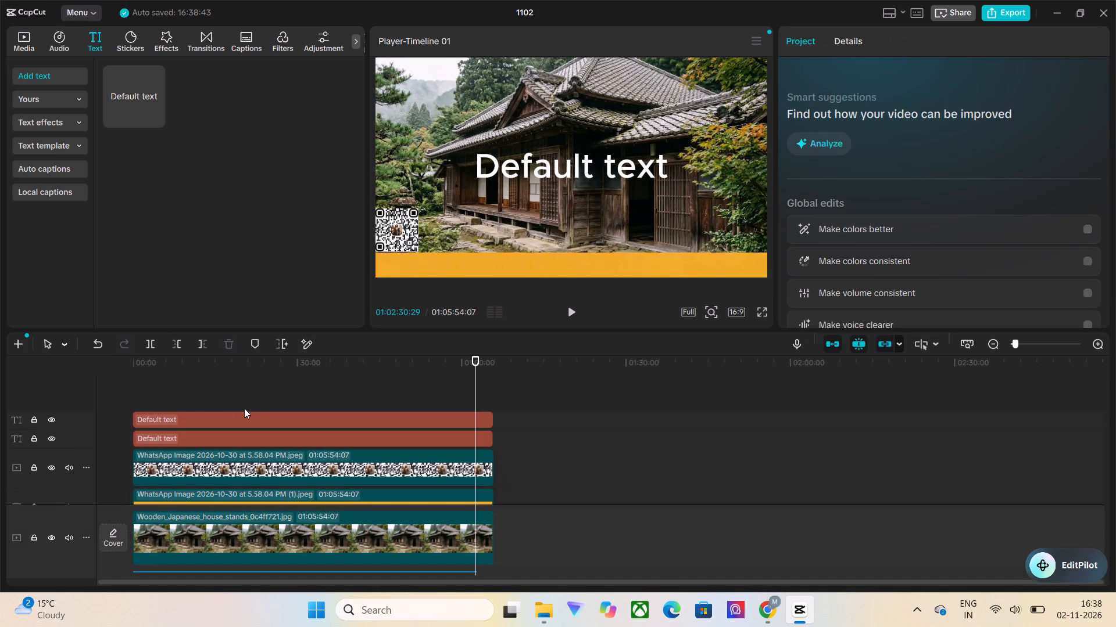
{"action": "left_click", "coordinate": [154, 389]}
{"action": "left_click_drag", "start_coordinate": [154, 389], "coordinate": [136, 389]}
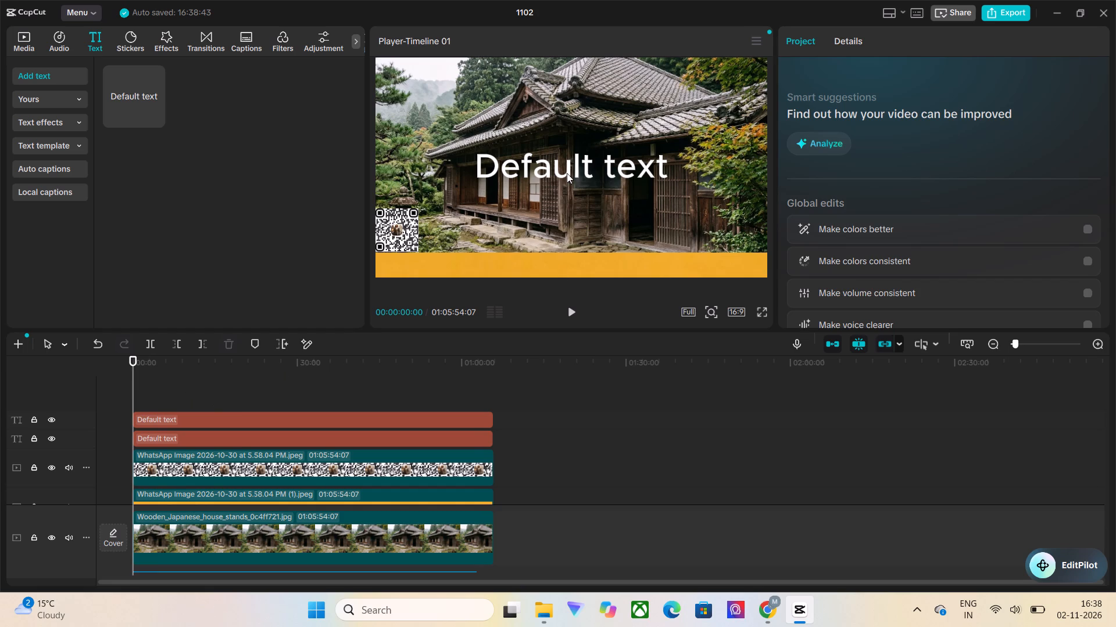
{"action": "left_click", "coordinate": [567, 173]}
{"action": "left_click_drag", "start_coordinate": [574, 183], "coordinate": [568, 155]}
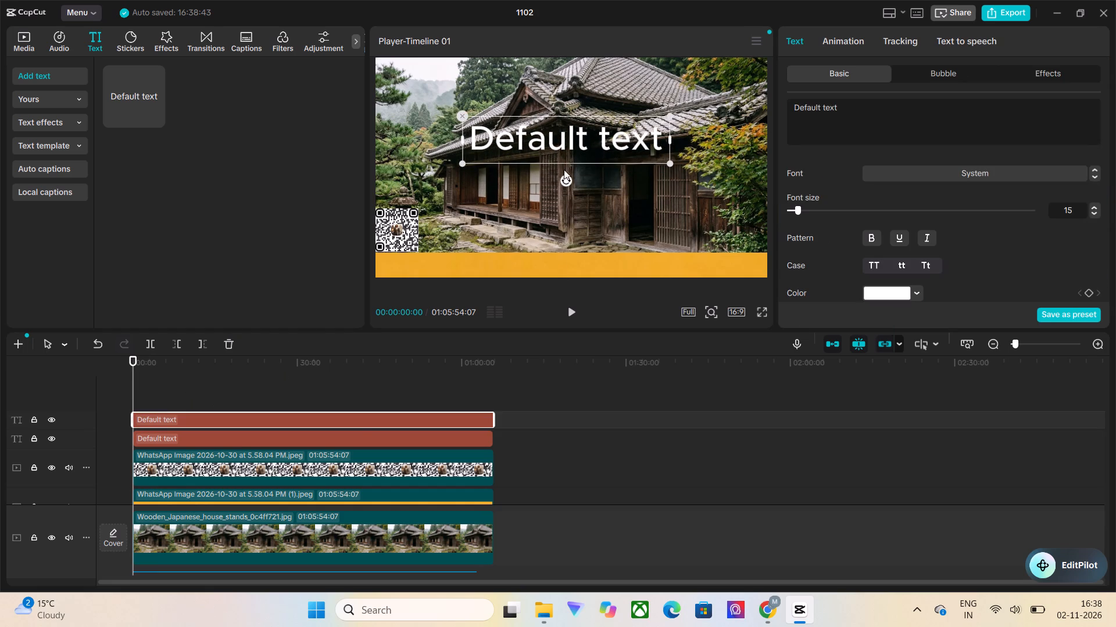
{"action": "left_click", "coordinate": [348, 442]}
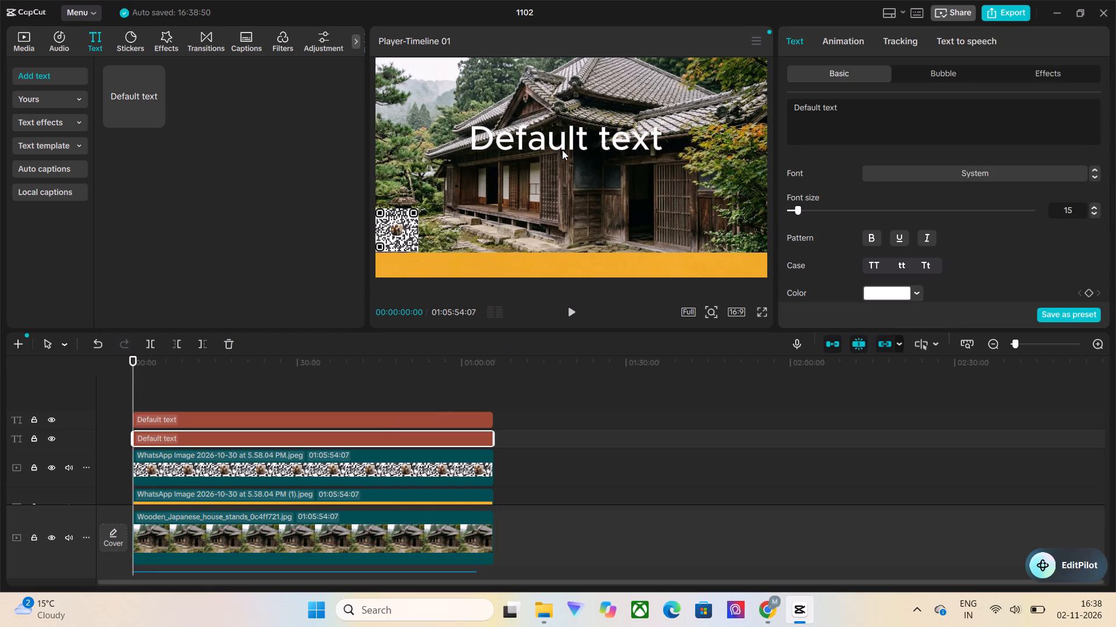
{"action": "left_click", "coordinate": [562, 150]}
{"action": "left_click_drag", "start_coordinate": [564, 147], "coordinate": [564, 190]}
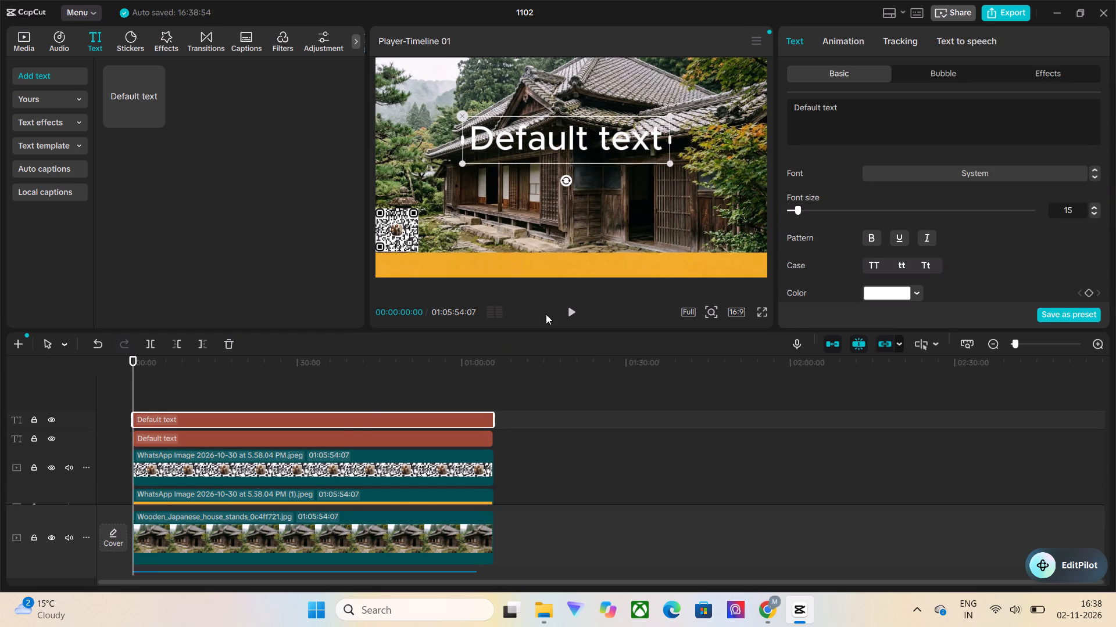
{"action": "left_click", "coordinate": [352, 432]}
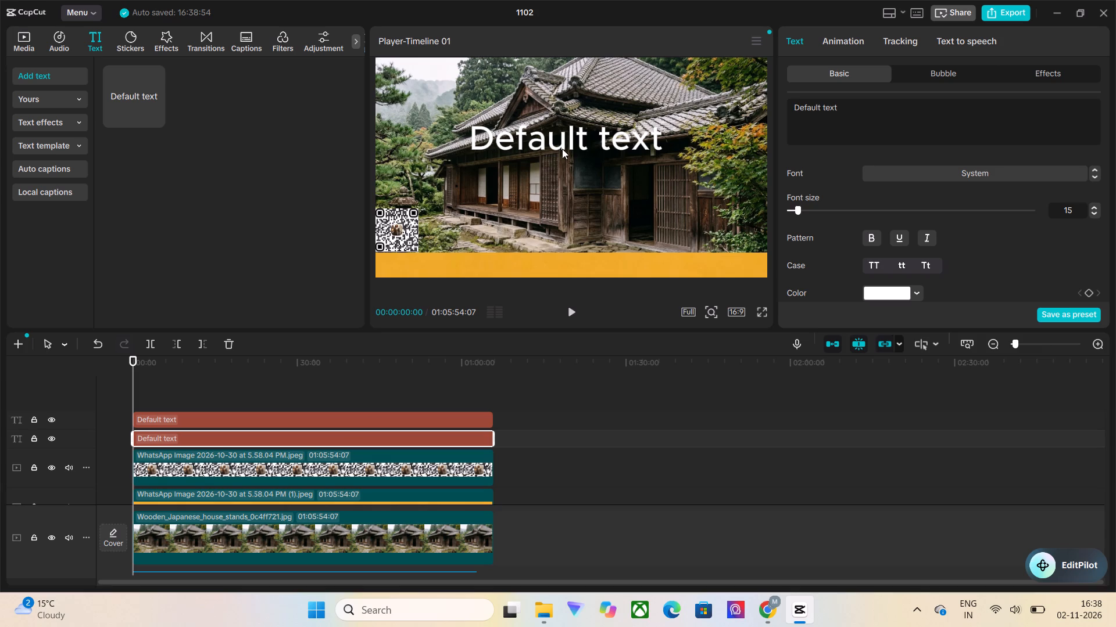
{"action": "left_click", "coordinate": [572, 134]}
{"action": "left_click_drag", "start_coordinate": [572, 134], "coordinate": [548, 153]}
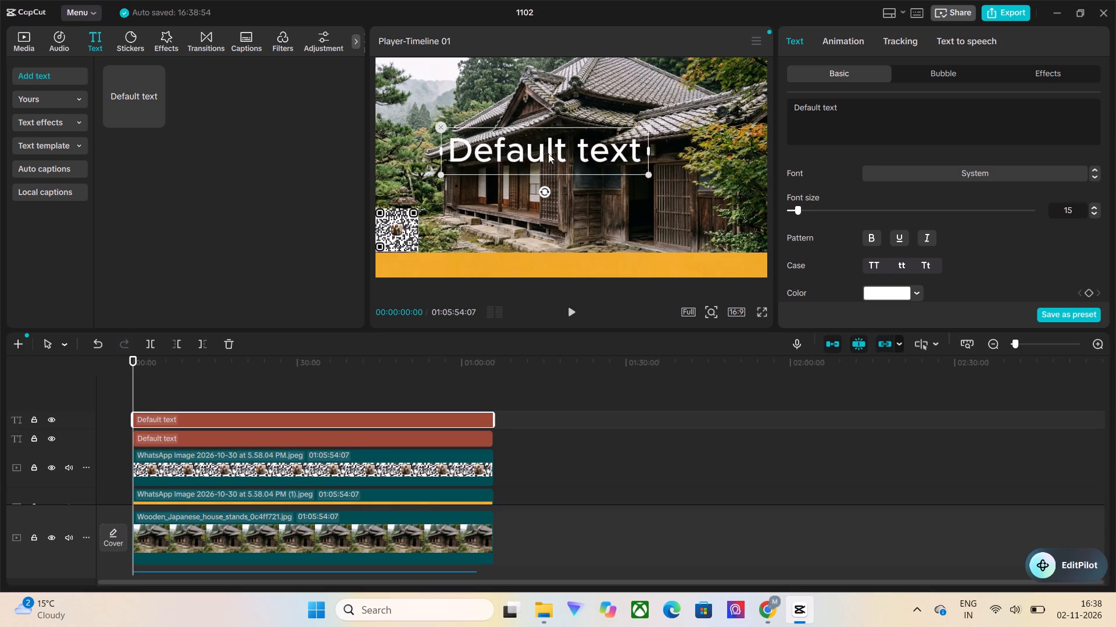
{"action": "left_click_drag", "start_coordinate": [548, 153], "coordinate": [599, 163]}
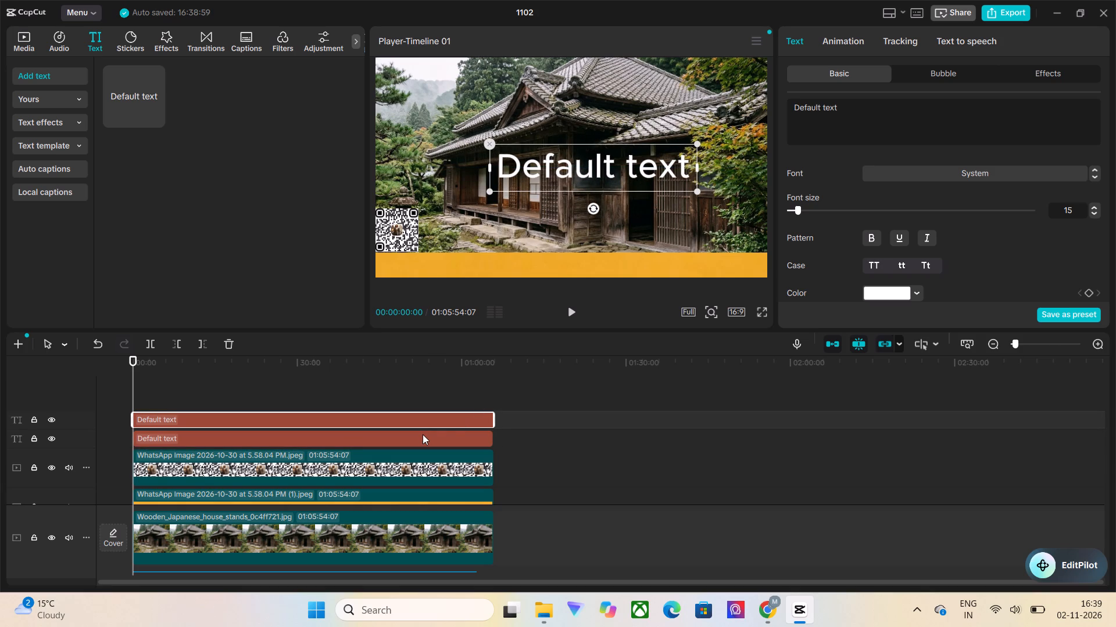
Extend the start of the lower-track text clip to the very beginning of the timeline.
{"action": "left_click", "coordinate": [136, 443]}
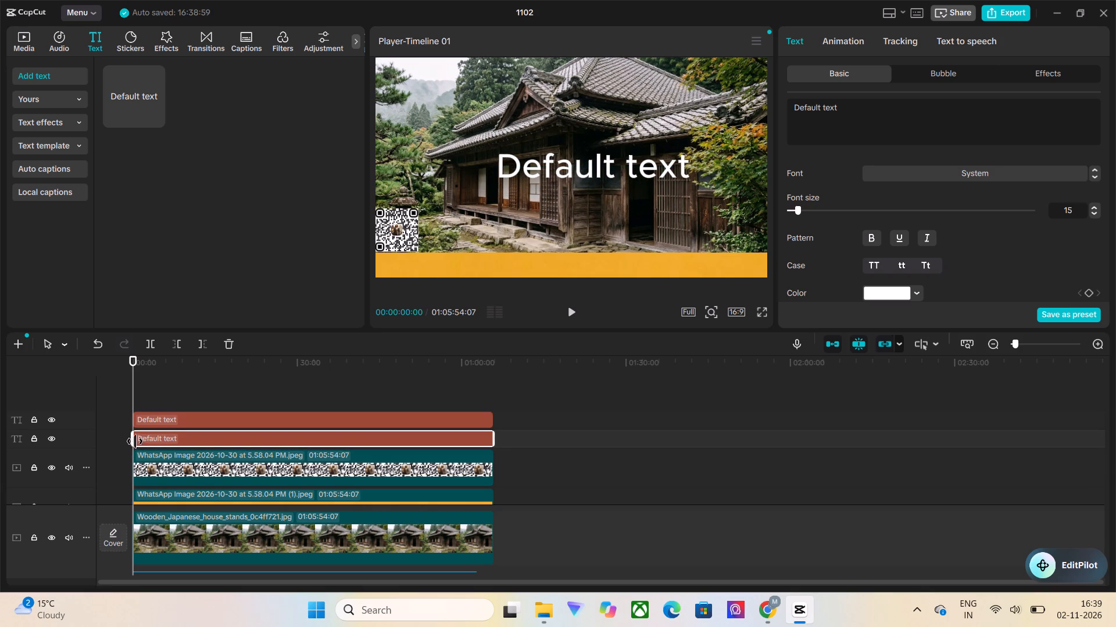
{"action": "left_click_drag", "start_coordinate": [133, 441], "coordinate": [118, 442]}
Move the lower-track default text beneath the other text, just above the yellow strip.
{"action": "left_click_drag", "start_coordinate": [578, 171], "coordinate": [565, 178]}
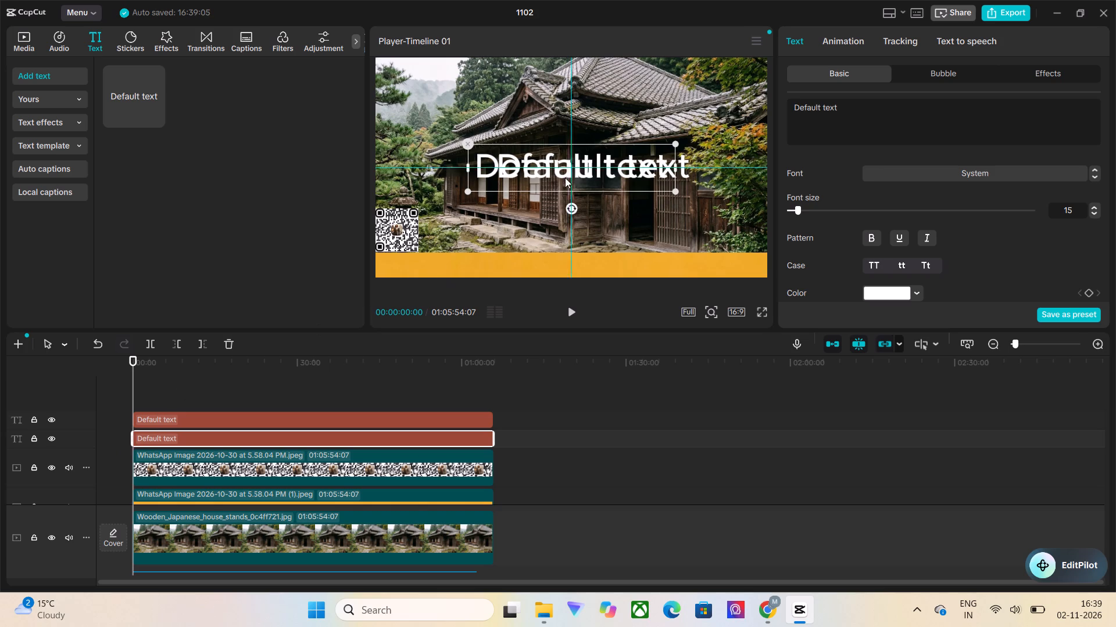
{"action": "left_click_drag", "start_coordinate": [565, 178], "coordinate": [586, 218]}
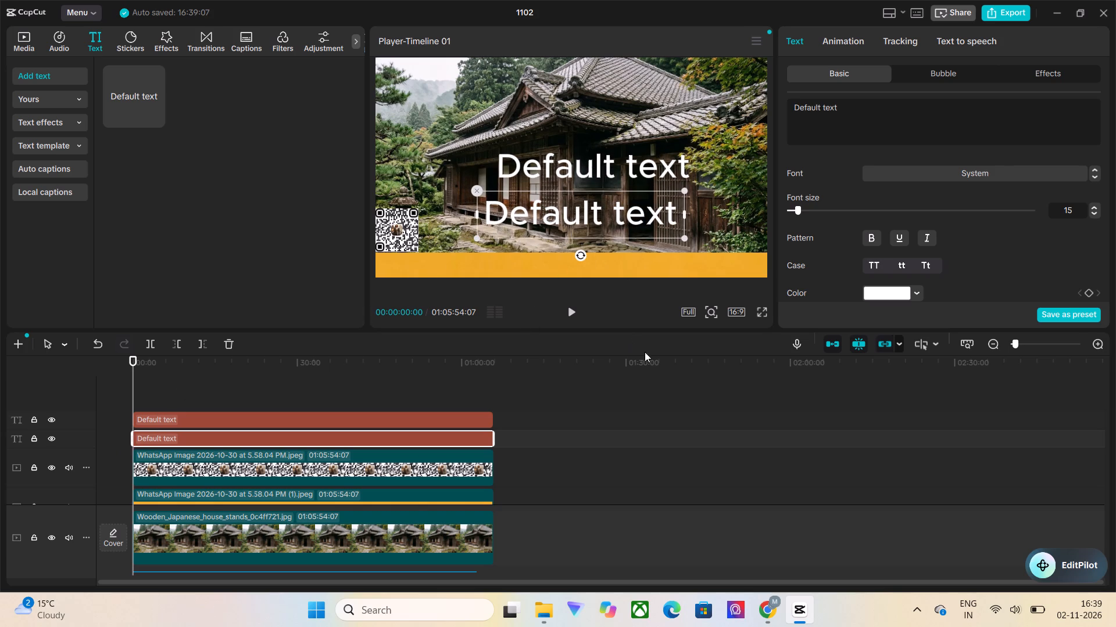
Open the lower-track text's wording for editing with all of it selected.
{"action": "triple_click", "coordinate": [896, 125]}
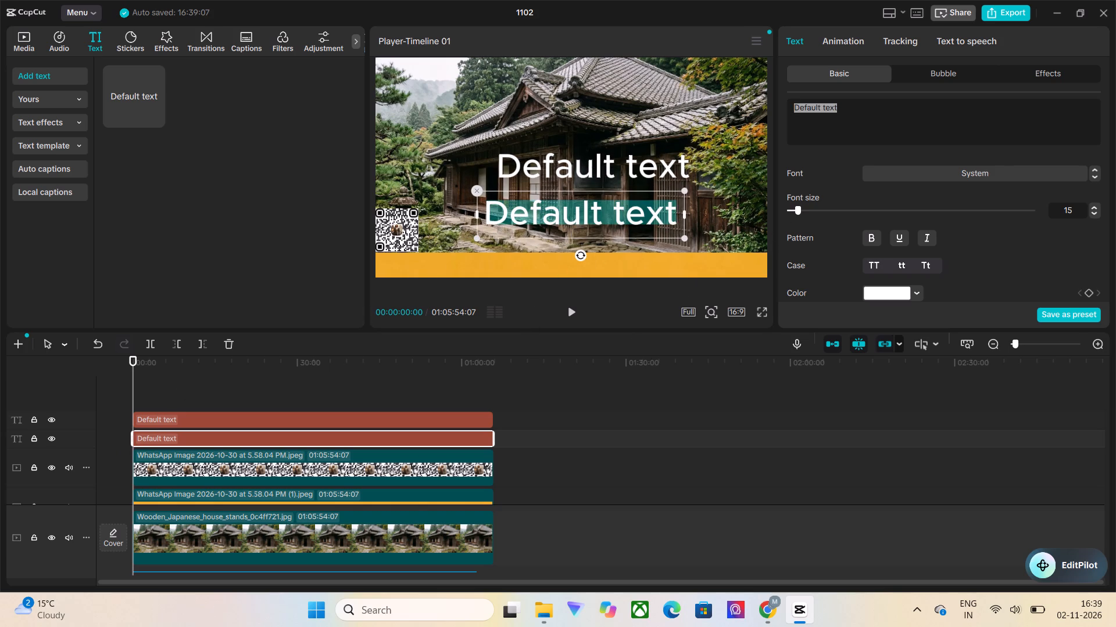
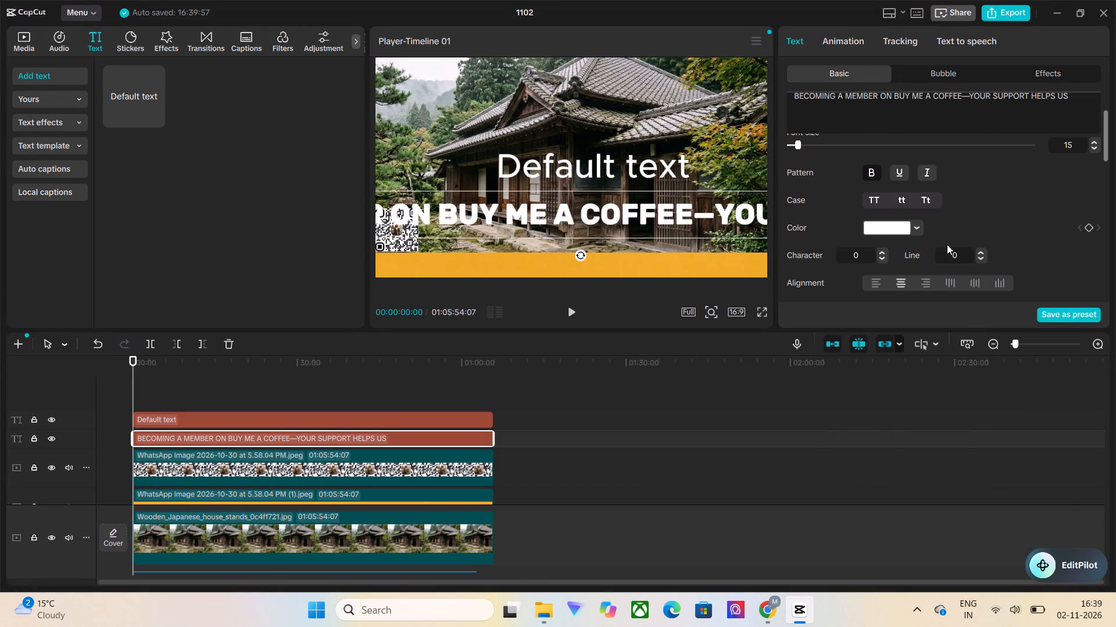
Apply the black-letter, white-outline preset style to the BECOMING A MEMBER ON BUY ME A COFFEE text.
{"action": "scroll", "coordinate": [868, 243], "scroll_direction": "down", "scroll_amount": 2}
{"action": "left_click", "coordinate": [875, 221]}
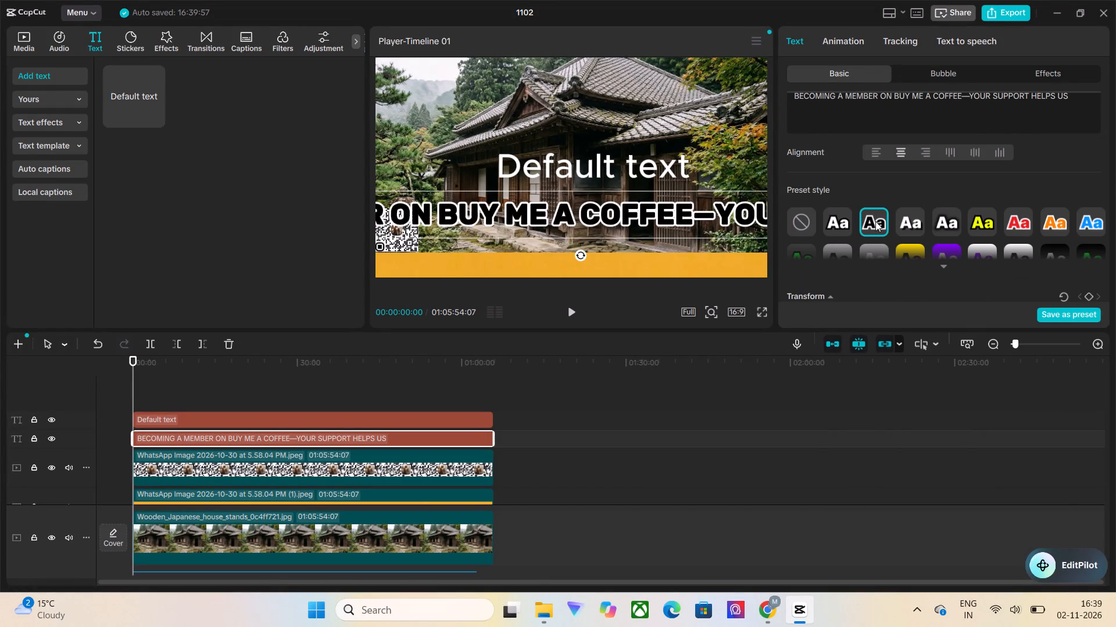
Shrink and reposition the membership text so the whole line fits within the frame, just right of the QR code.
{"action": "left_click_drag", "start_coordinate": [706, 209], "coordinate": [523, 215]}
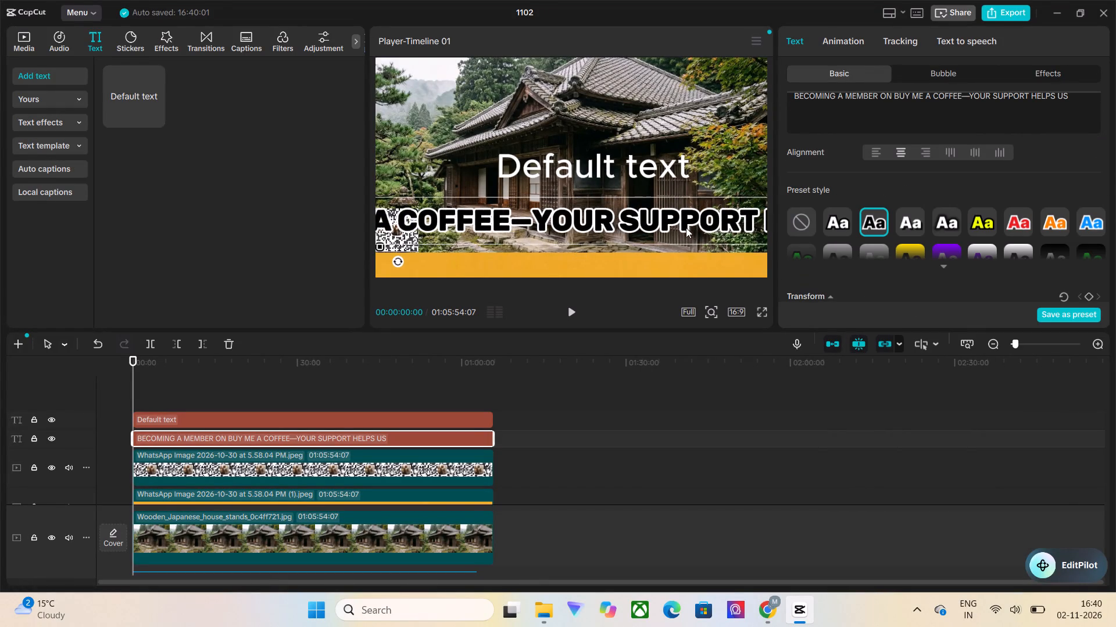
{"action": "left_click_drag", "start_coordinate": [686, 228], "coordinate": [528, 225]}
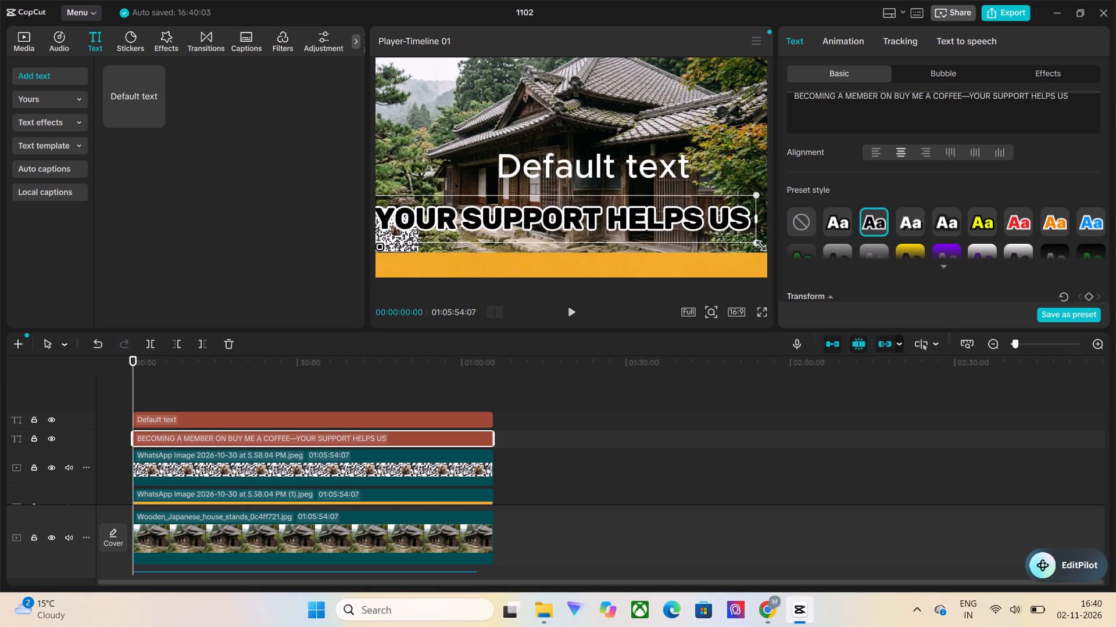
{"action": "left_click_drag", "start_coordinate": [757, 243], "coordinate": [289, 266]}
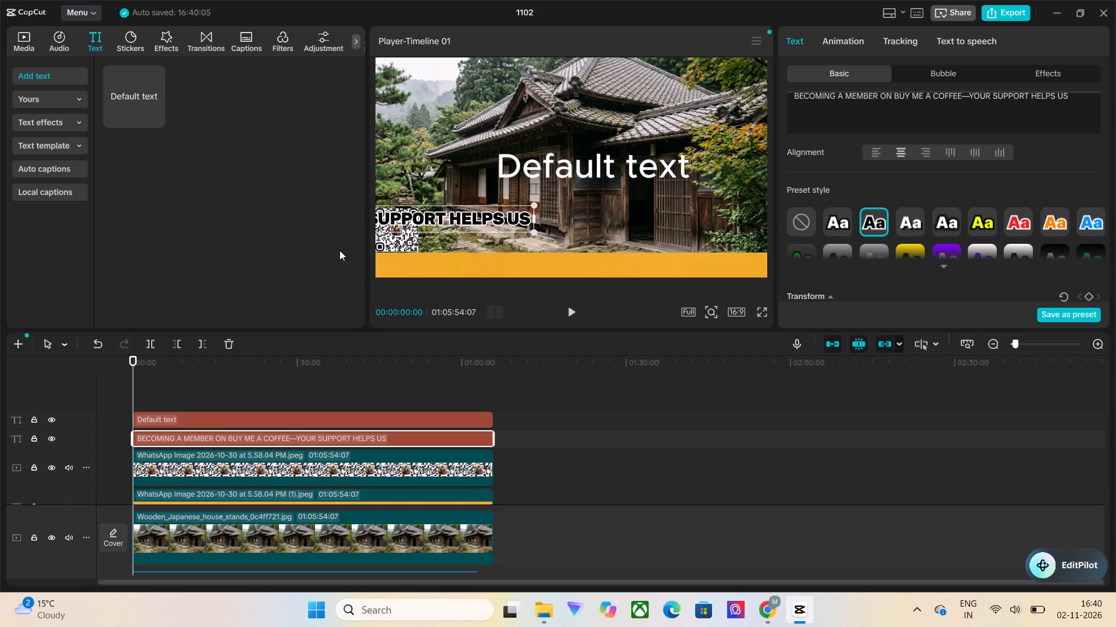
{"action": "left_click_drag", "start_coordinate": [436, 221], "coordinate": [656, 231]}
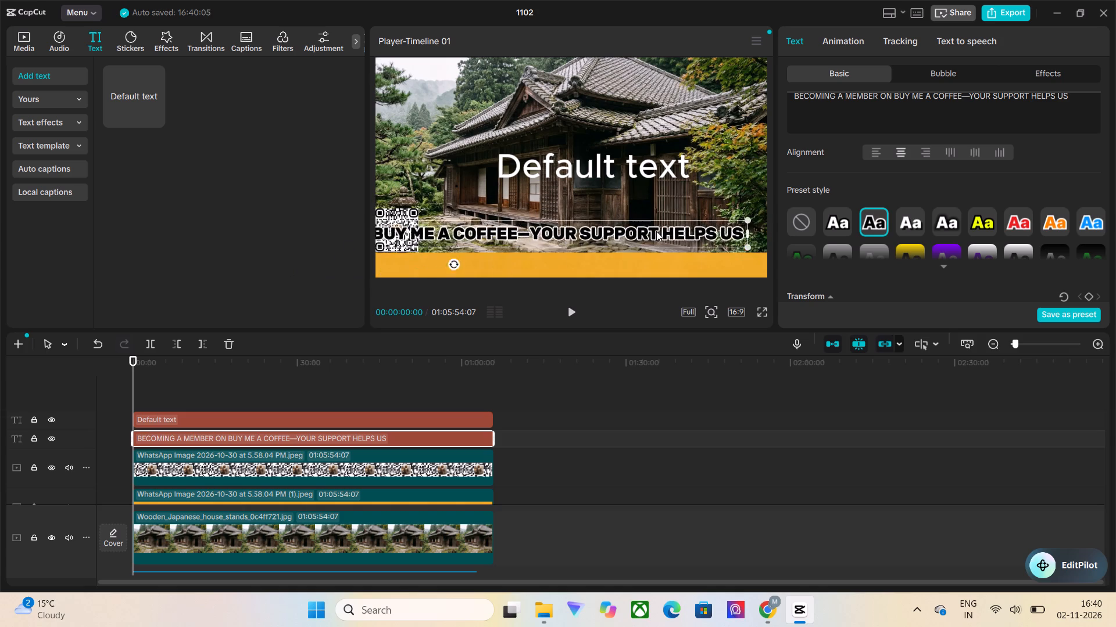
{"action": "left_click_drag", "start_coordinate": [656, 231], "coordinate": [660, 229]}
{"action": "left_click_drag", "start_coordinate": [755, 238], "coordinate": [552, 249]}
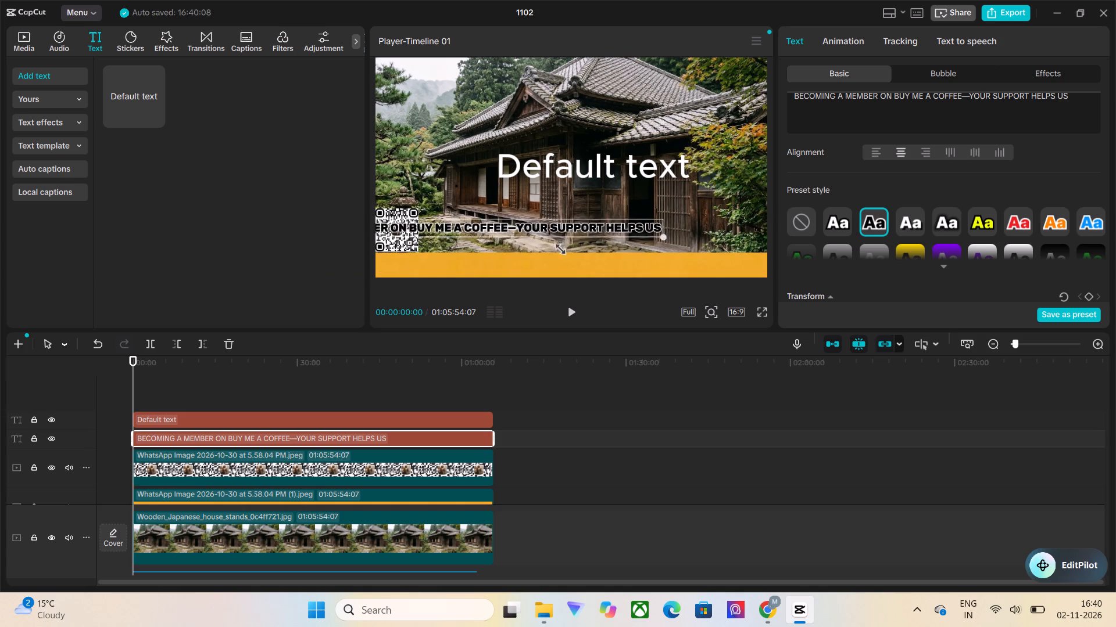
{"action": "left_click_drag", "start_coordinate": [552, 249], "coordinate": [473, 280]}
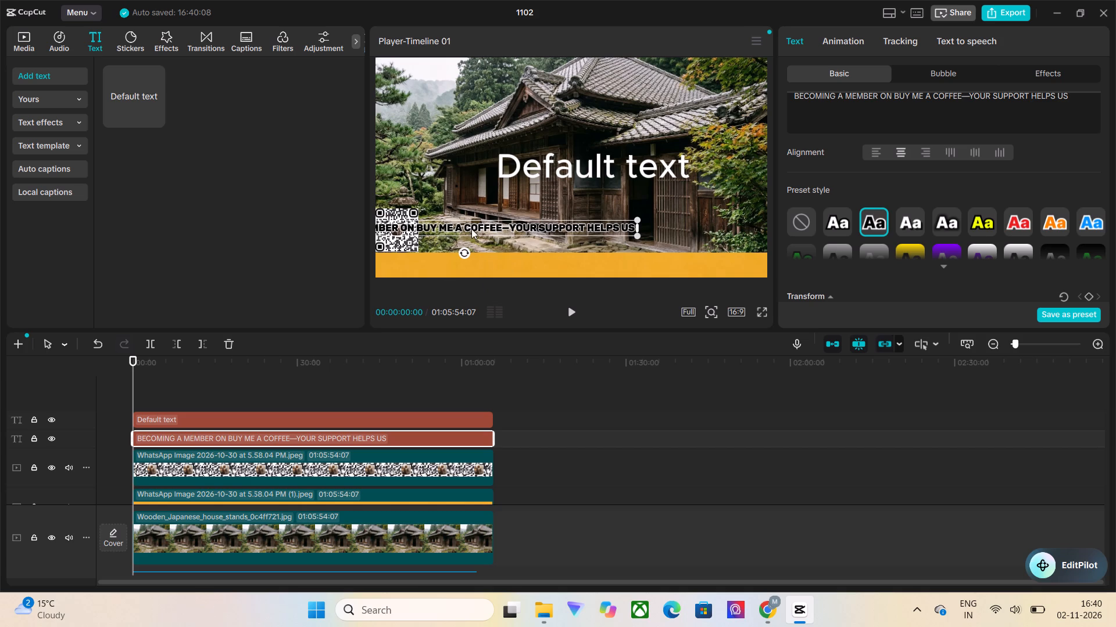
{"action": "left_click_drag", "start_coordinate": [471, 229], "coordinate": [586, 233]}
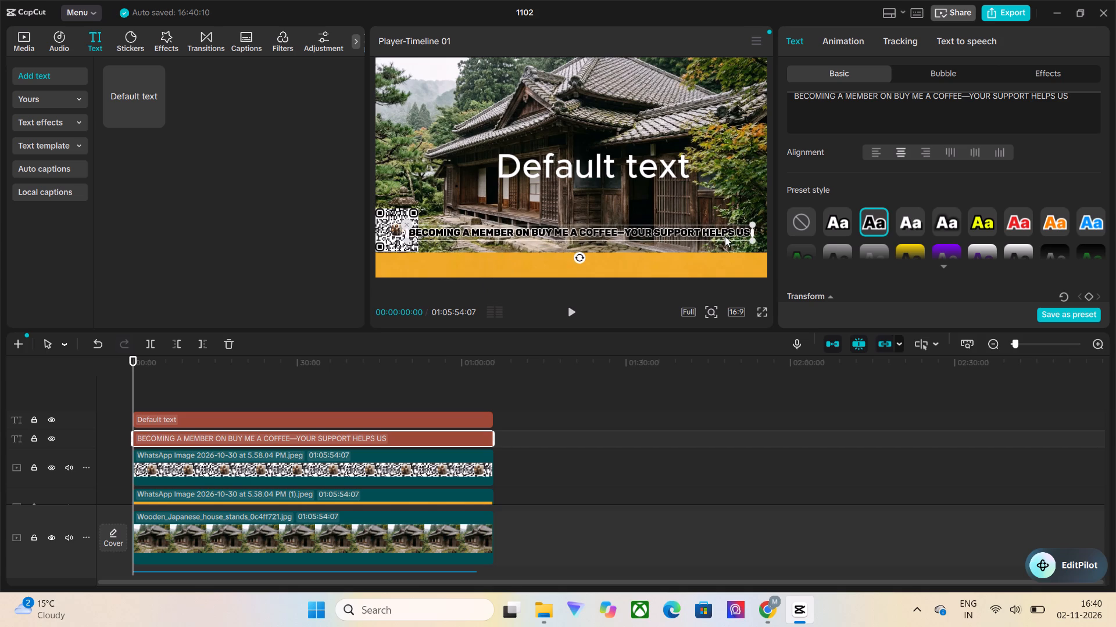
{"action": "left_click_drag", "start_coordinate": [750, 243], "coordinate": [738, 244]}
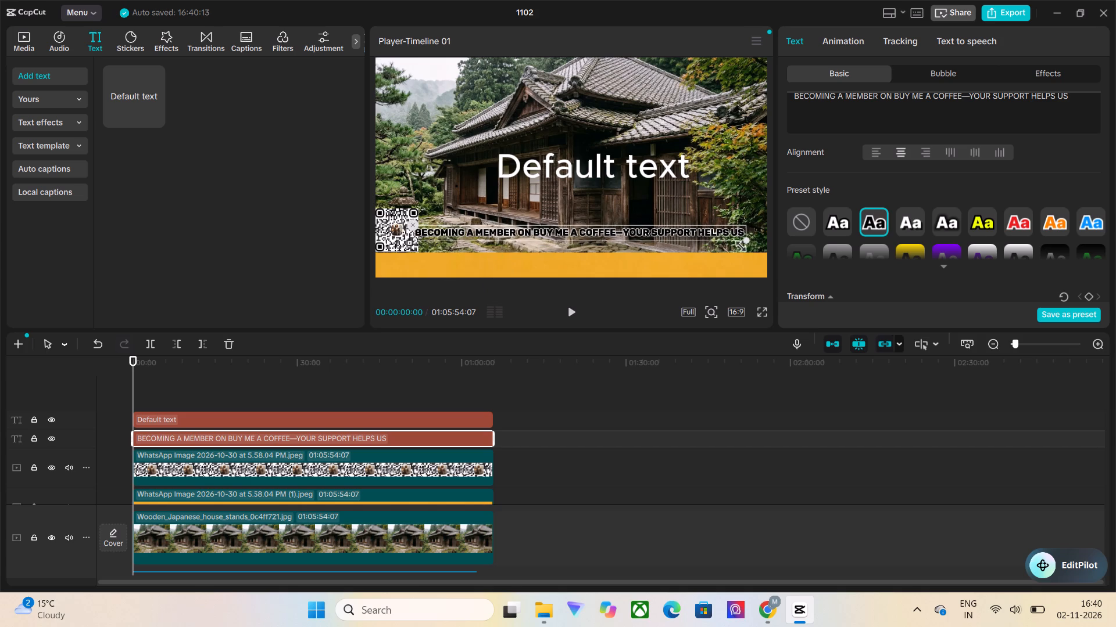
{"action": "left_click_drag", "start_coordinate": [738, 244], "coordinate": [731, 244]}
Move the membership text down onto the yellow strip, starting near the QR code's right edge.
{"action": "left_click_drag", "start_coordinate": [639, 232], "coordinate": [639, 250]}
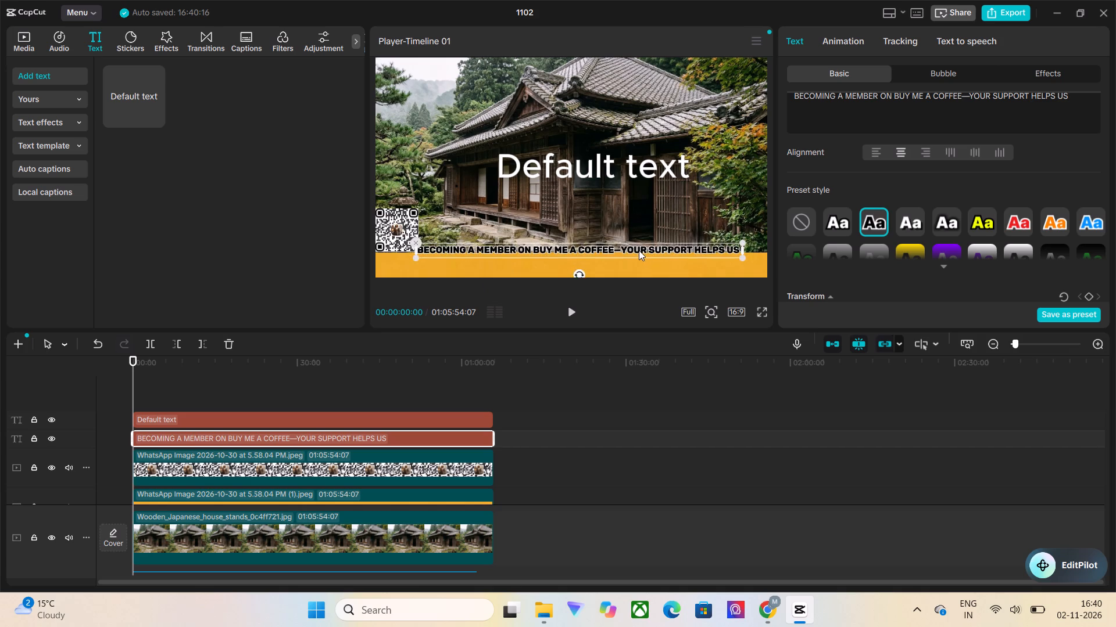
{"action": "left_click_drag", "start_coordinate": [639, 250], "coordinate": [636, 256]}
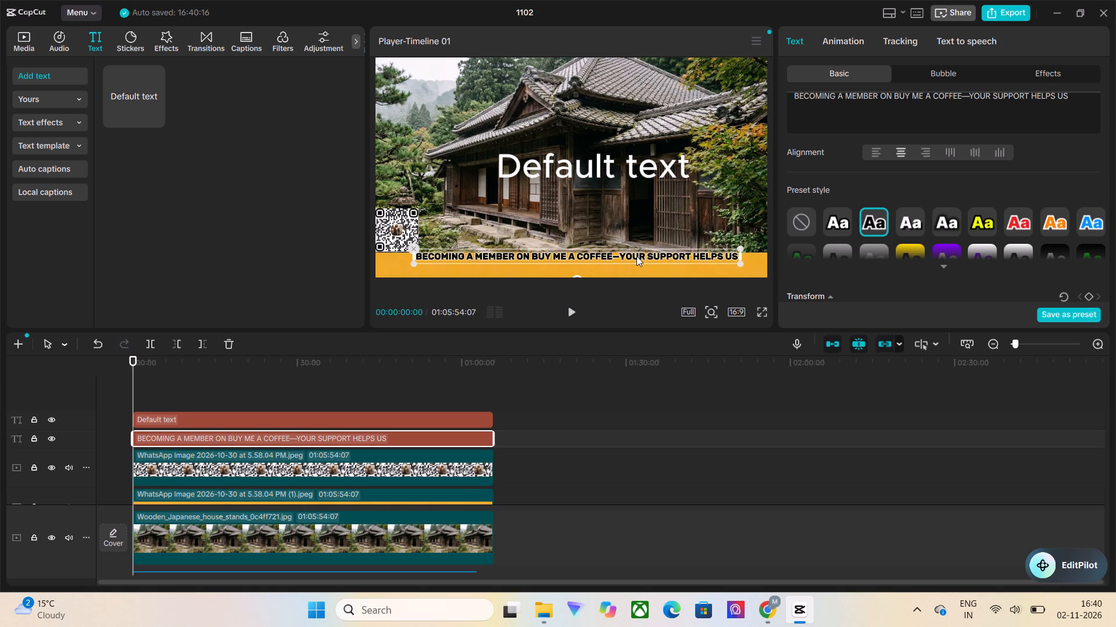
{"action": "left_click_drag", "start_coordinate": [636, 256], "coordinate": [641, 257]}
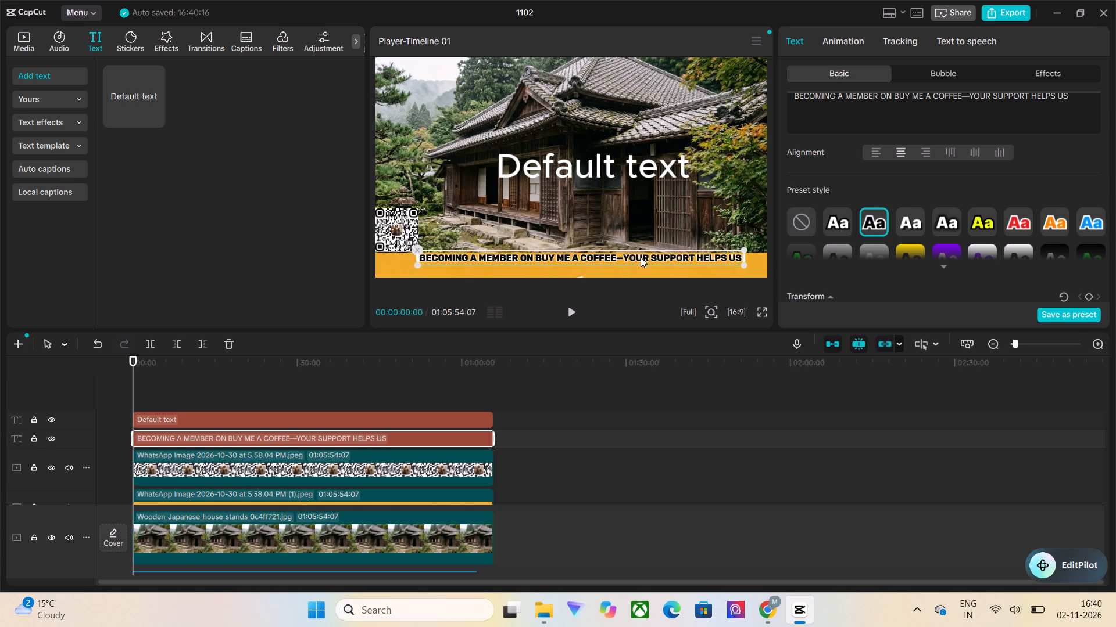
{"action": "left_click_drag", "start_coordinate": [641, 257], "coordinate": [632, 257]}
Select the large default text in the middle of the frame to edit its text settings.
{"action": "left_click", "coordinate": [625, 157]}
{"action": "scroll", "coordinate": [849, 197], "scroll_direction": "up", "scroll_amount": 4}
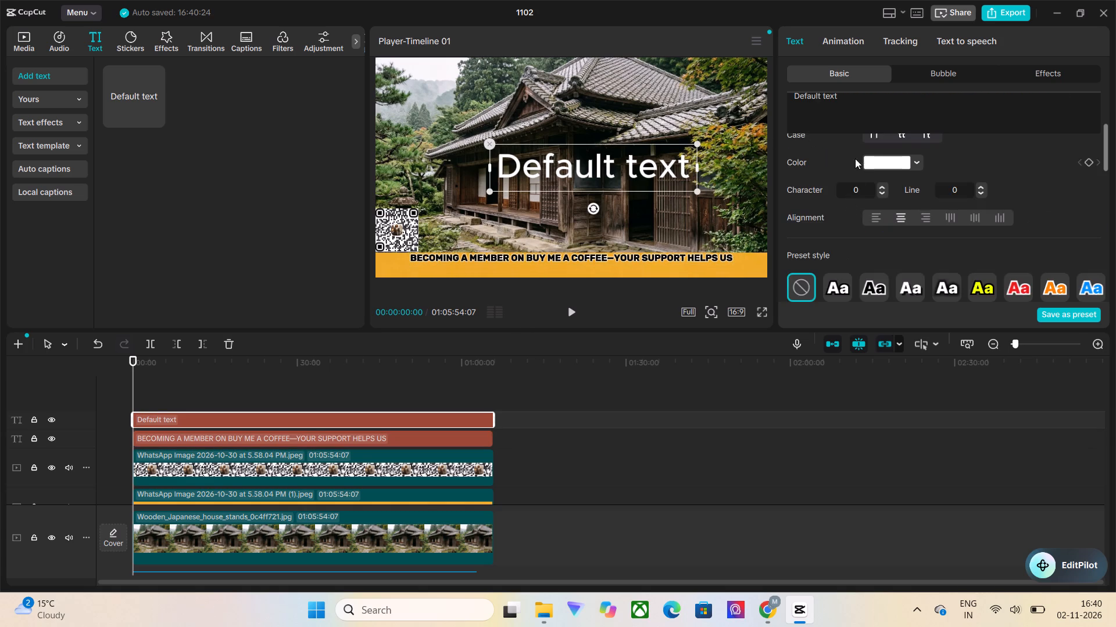
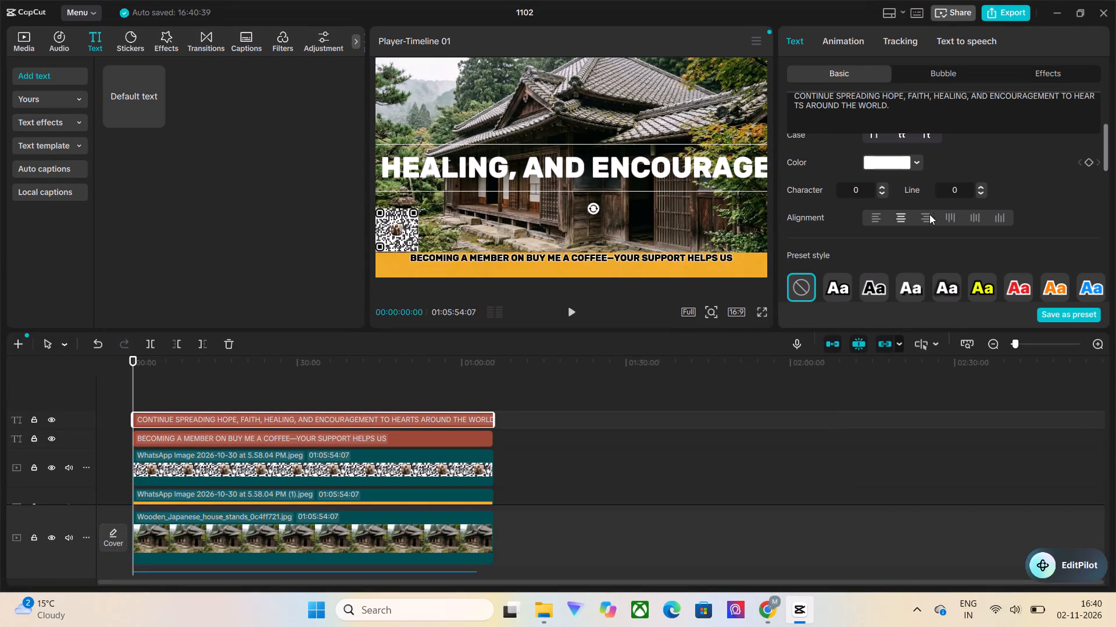
Apply the black-letter, white-outline preset style to the CONTINUE SPREADING HOPE text.
{"action": "left_click", "coordinate": [865, 287]}
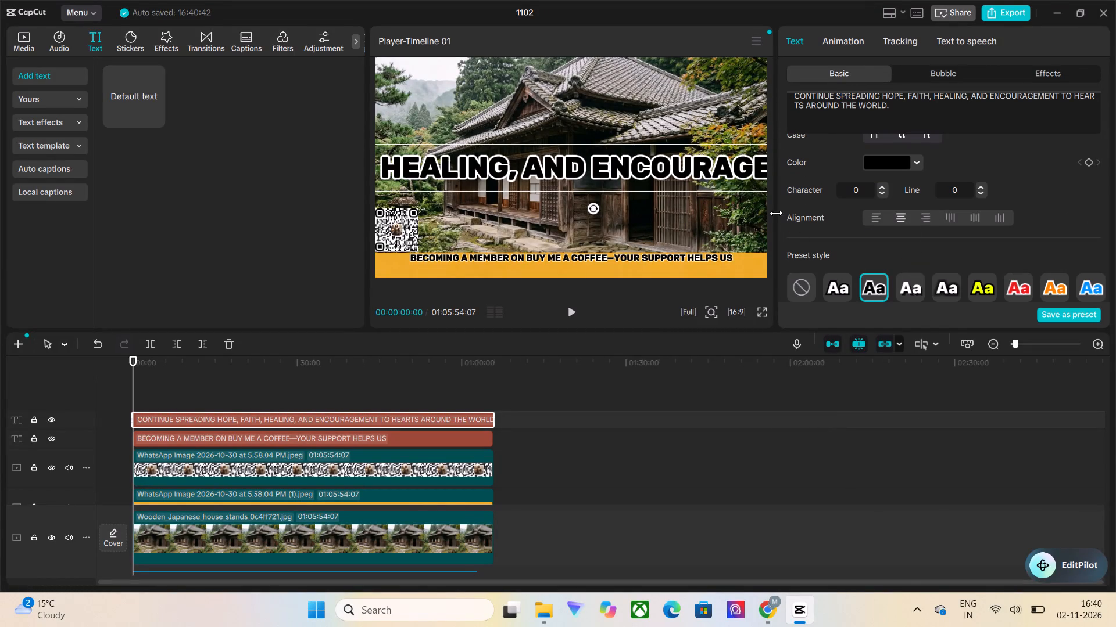
Shrink and reposition the CONTINUE SPREADING HOPE text until it fits within the frame as two lines above the yellow strip.
{"action": "left_click_drag", "start_coordinate": [726, 180], "coordinate": [509, 179]}
{"action": "left_click_drag", "start_coordinate": [685, 176], "coordinate": [502, 174]}
{"action": "left_click_drag", "start_coordinate": [730, 157], "coordinate": [530, 161]}
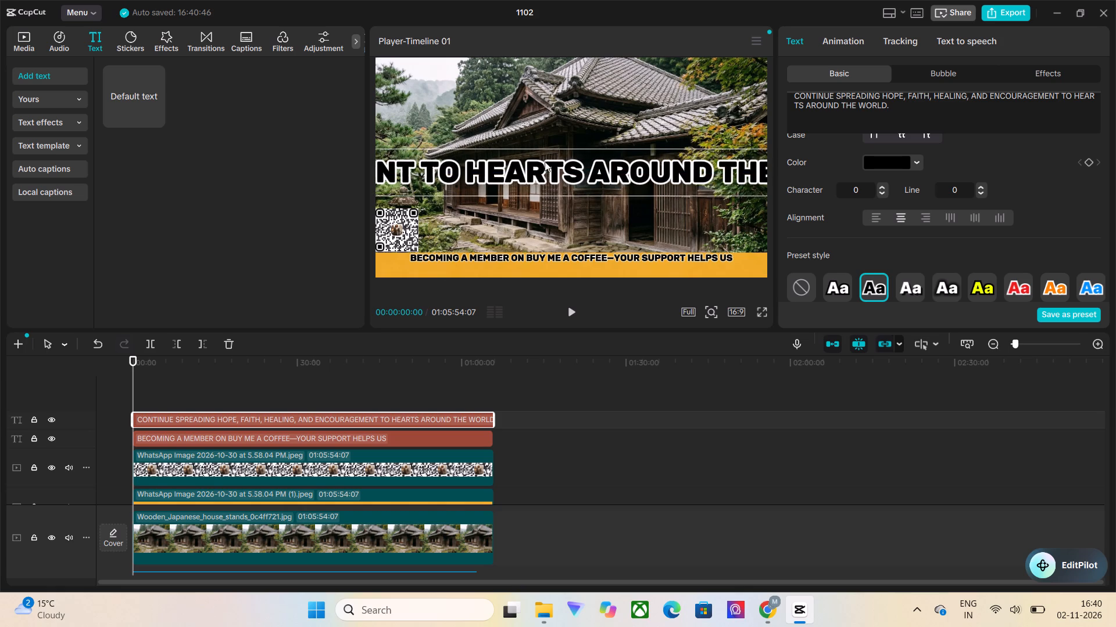
{"action": "left_click_drag", "start_coordinate": [704, 181], "coordinate": [527, 181]}
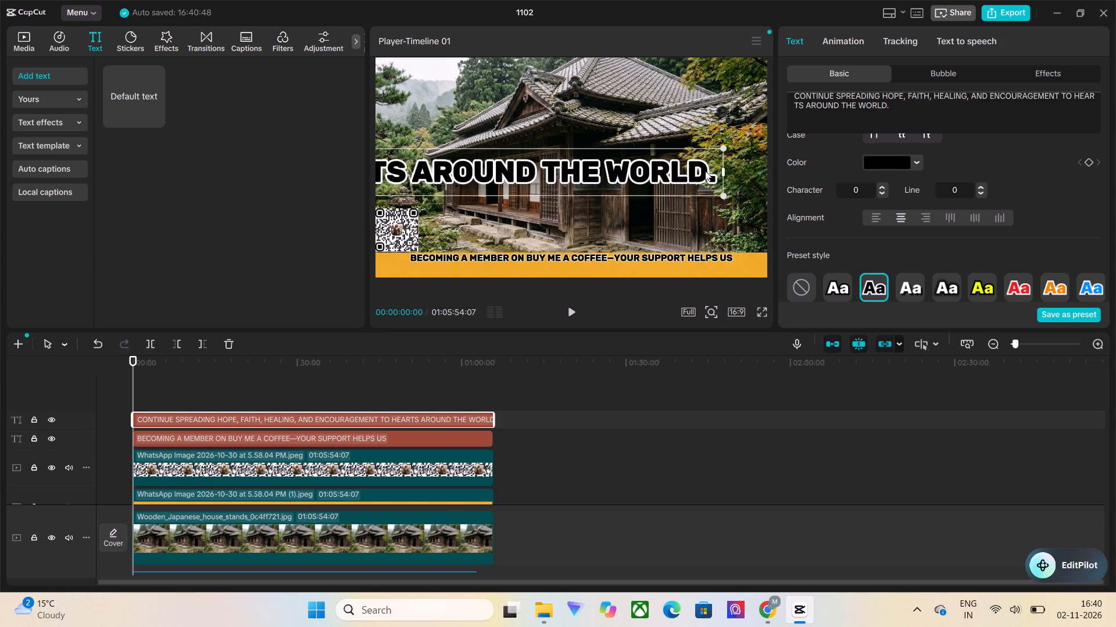
{"action": "left_click_drag", "start_coordinate": [724, 170], "coordinate": [507, 171]}
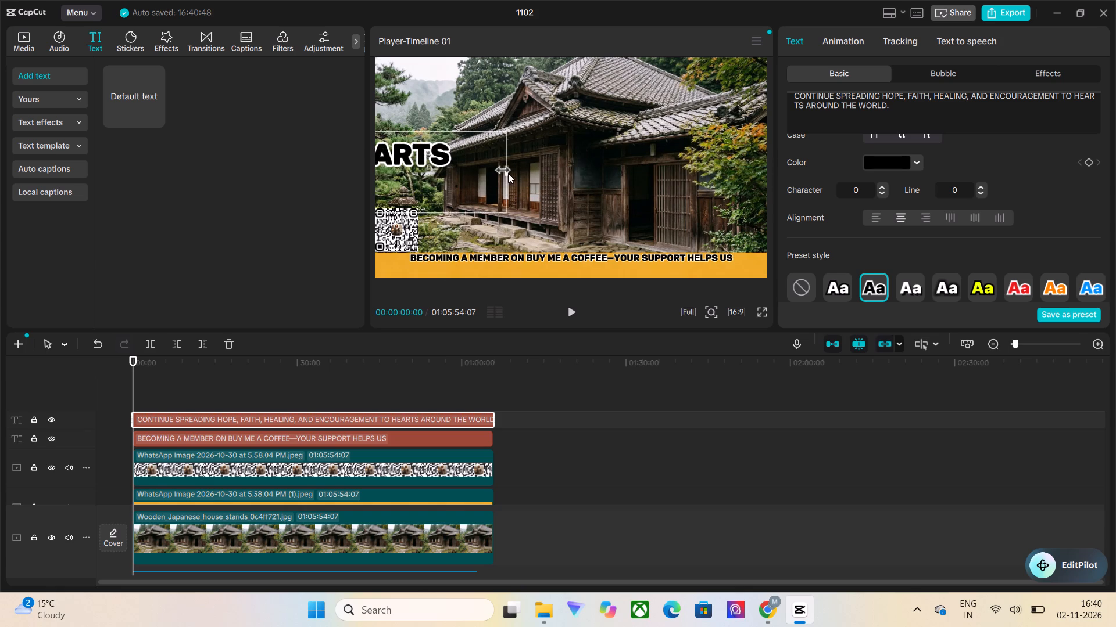
{"action": "left_click_drag", "start_coordinate": [471, 161], "coordinate": [586, 151]}
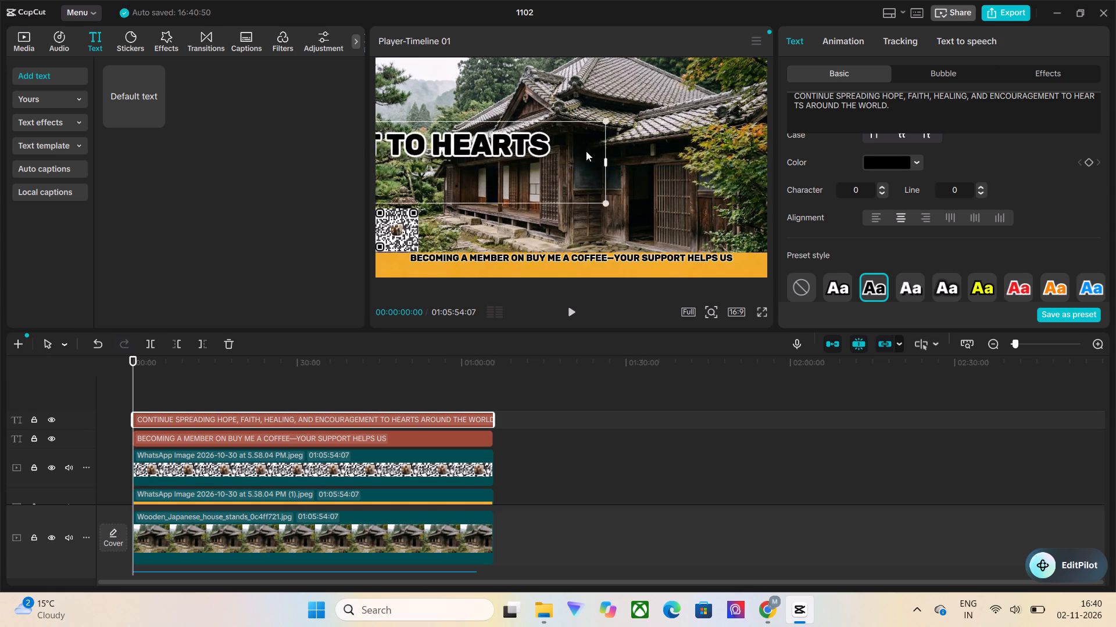
{"action": "left_click_drag", "start_coordinate": [586, 151], "coordinate": [718, 182]}
{"action": "left_click_drag", "start_coordinate": [750, 237], "coordinate": [334, 196]}
{"action": "left_click_drag", "start_coordinate": [390, 196], "coordinate": [636, 189]}
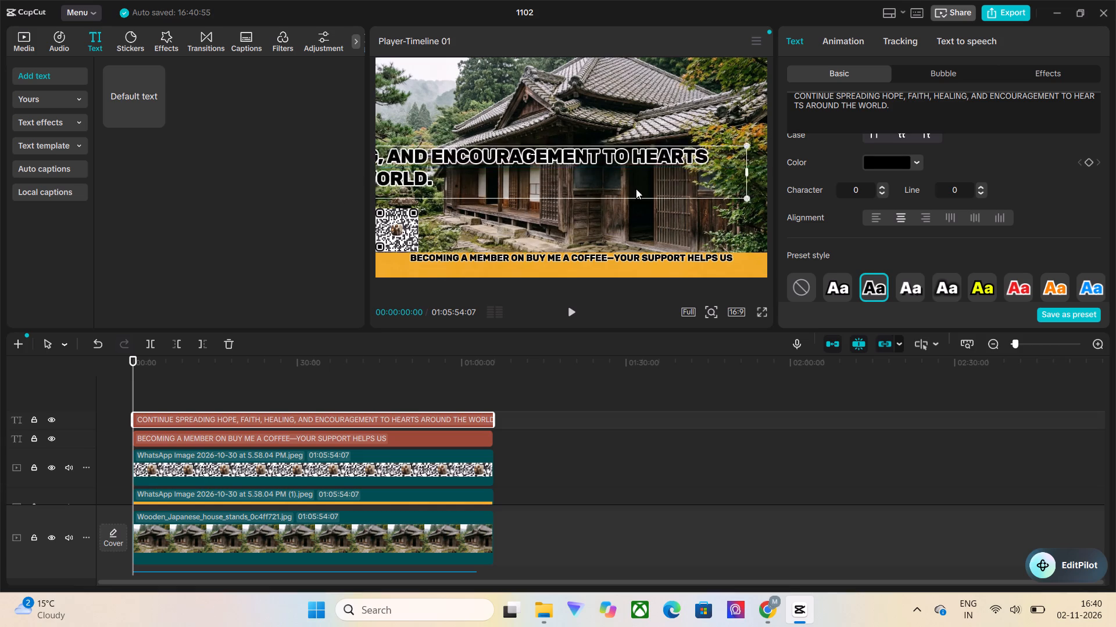
{"action": "left_click_drag", "start_coordinate": [636, 189], "coordinate": [624, 194]}
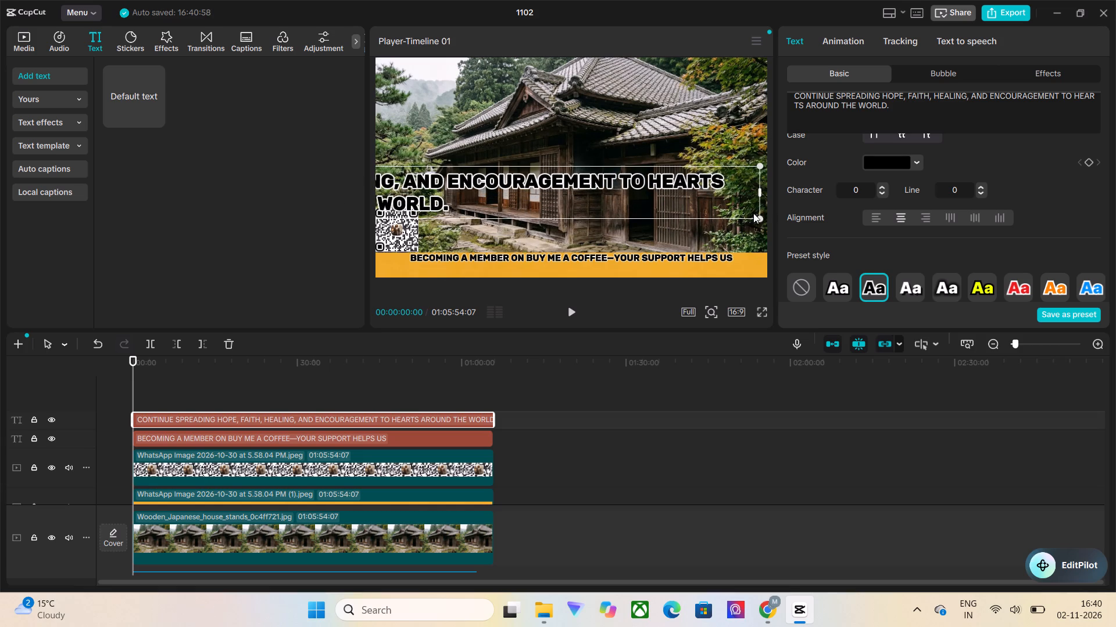
{"action": "left_click_drag", "start_coordinate": [757, 214], "coordinate": [362, 206]}
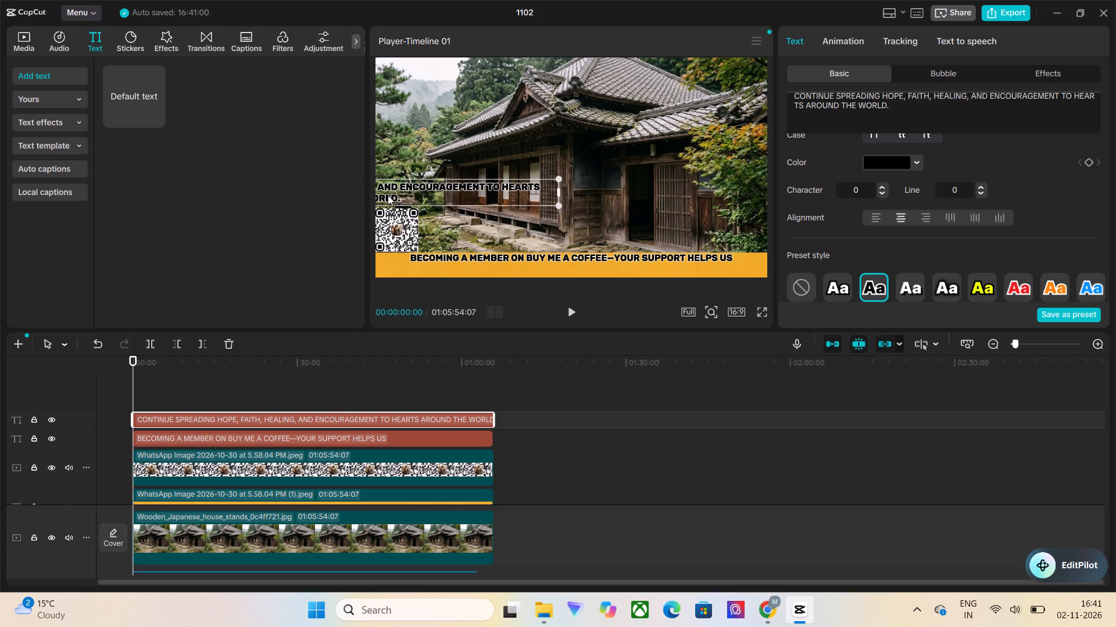
{"action": "left_click_drag", "start_coordinate": [388, 195], "coordinate": [580, 192]}
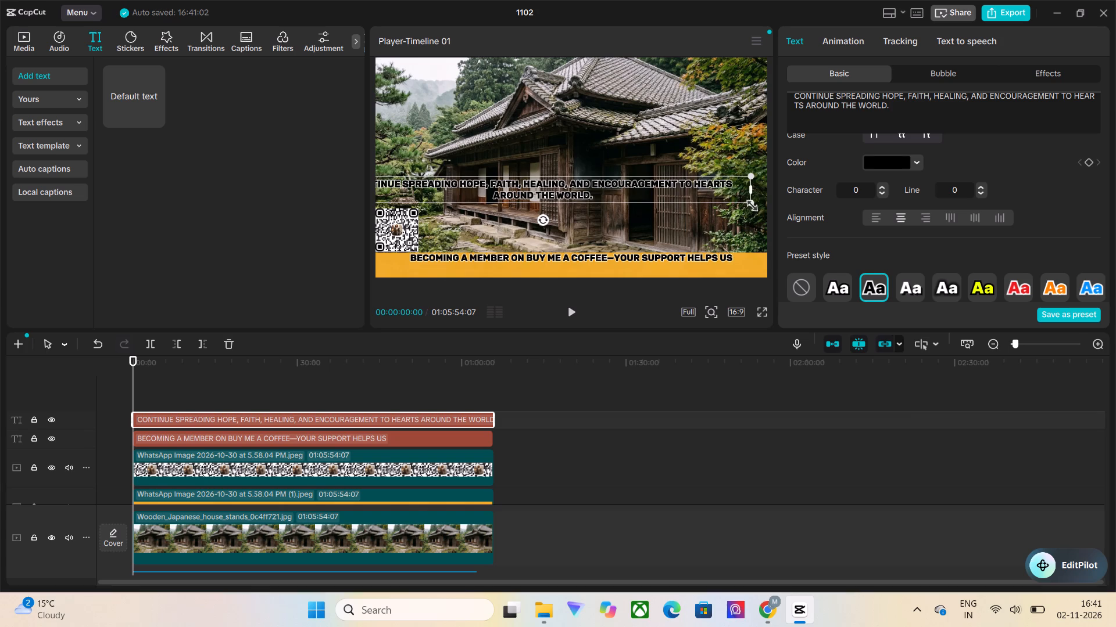
{"action": "left_click_drag", "start_coordinate": [750, 203], "coordinate": [660, 199]}
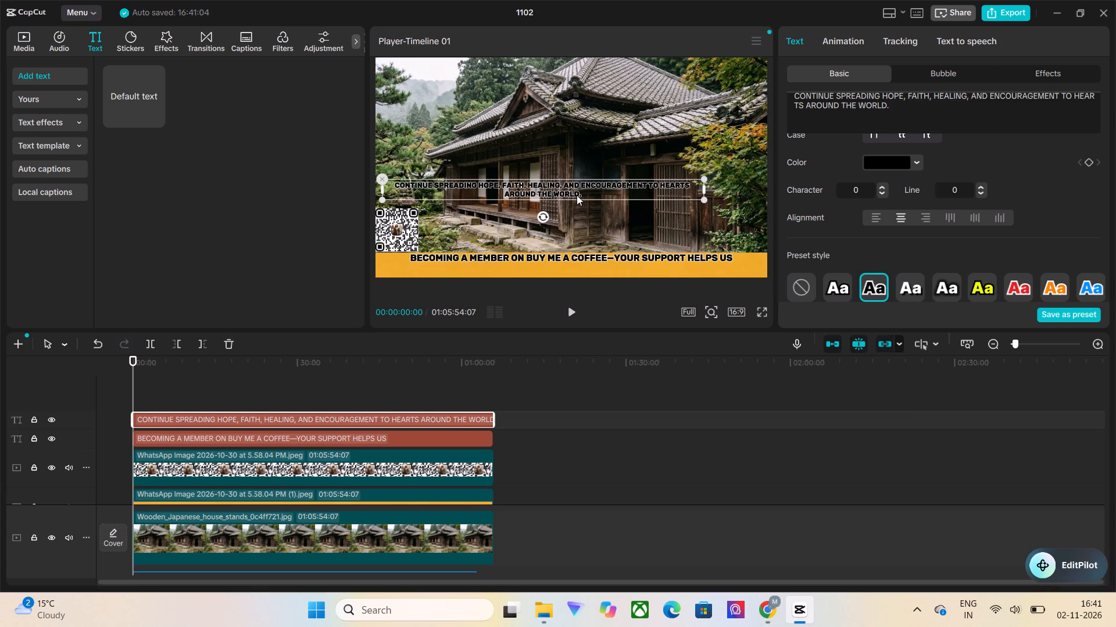
Move the two-line CONTINUE SPREADING HOPE text down onto the yellow strip, centred horizontally.
{"action": "left_click_drag", "start_coordinate": [558, 187], "coordinate": [583, 263]}
{"action": "left_click", "coordinate": [584, 251]}
{"action": "left_click", "coordinate": [586, 234]}
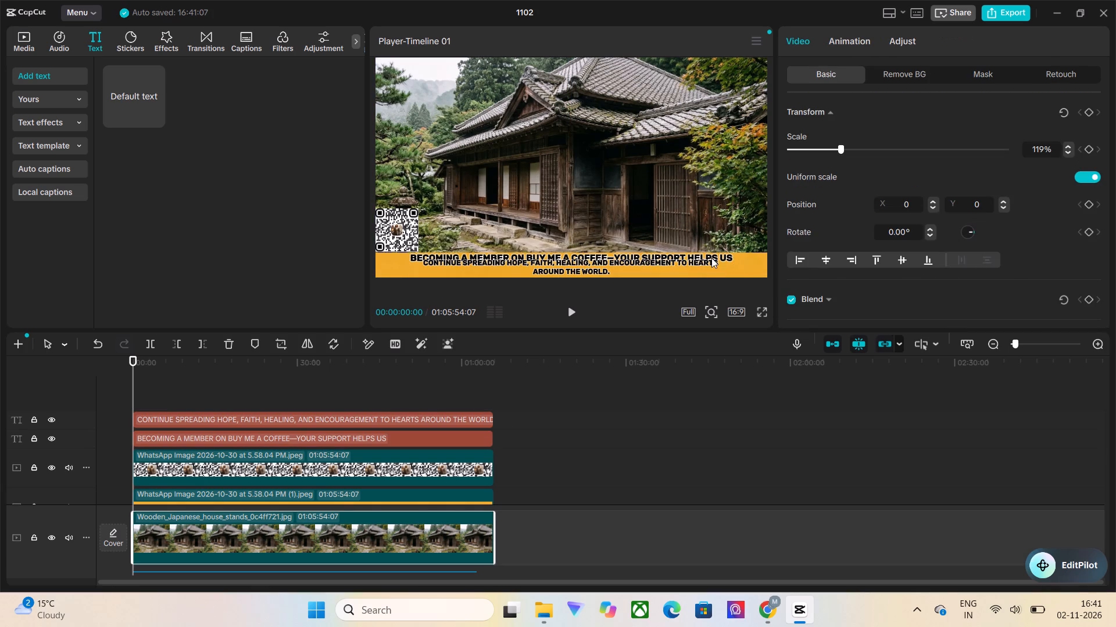
Move the QR code up, clear of the yellow strip.
{"action": "left_click", "coordinate": [402, 223]}
{"action": "left_click_drag", "start_coordinate": [400, 228], "coordinate": [406, 194]}
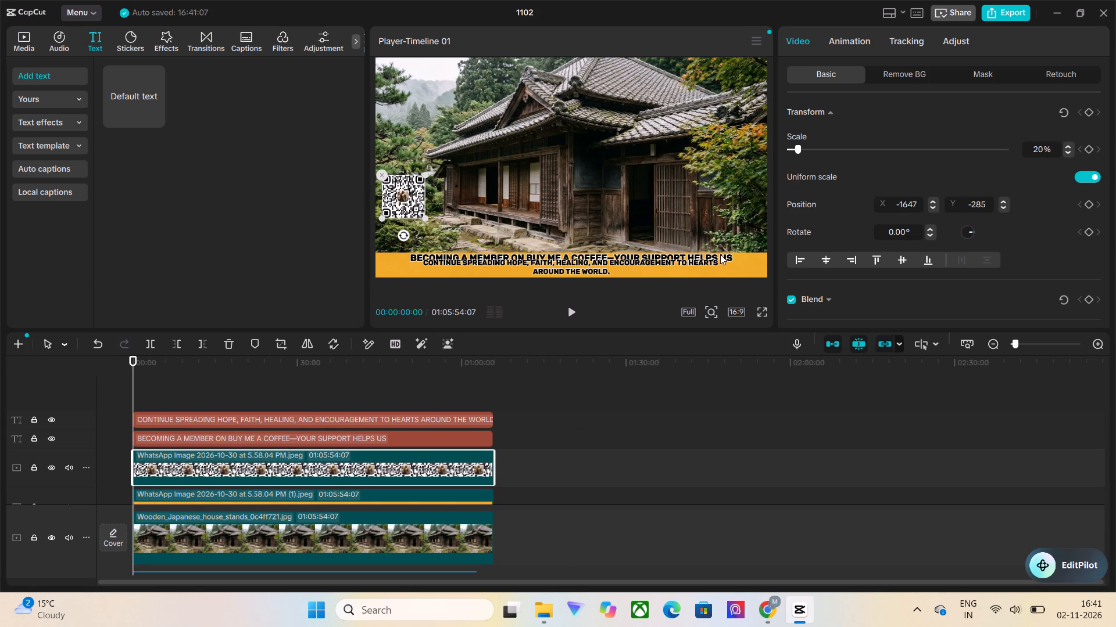
Raise the yellow strip slightly to give the text lines more room.
{"action": "left_click", "coordinate": [738, 265]}
{"action": "left_click", "coordinate": [743, 264]}
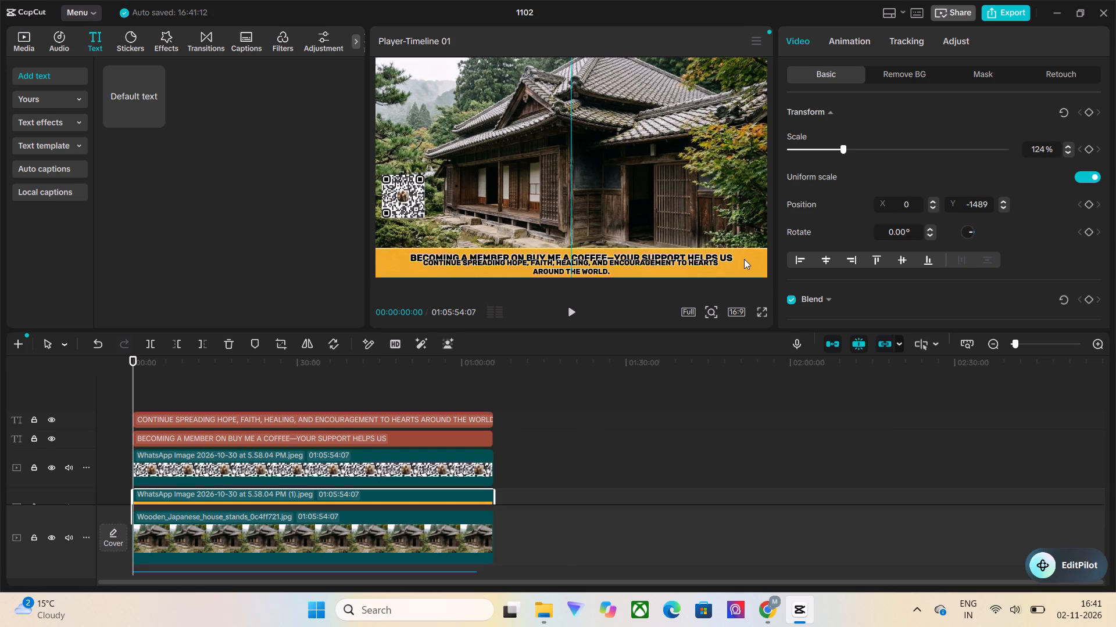
{"action": "left_click", "coordinate": [726, 258]}
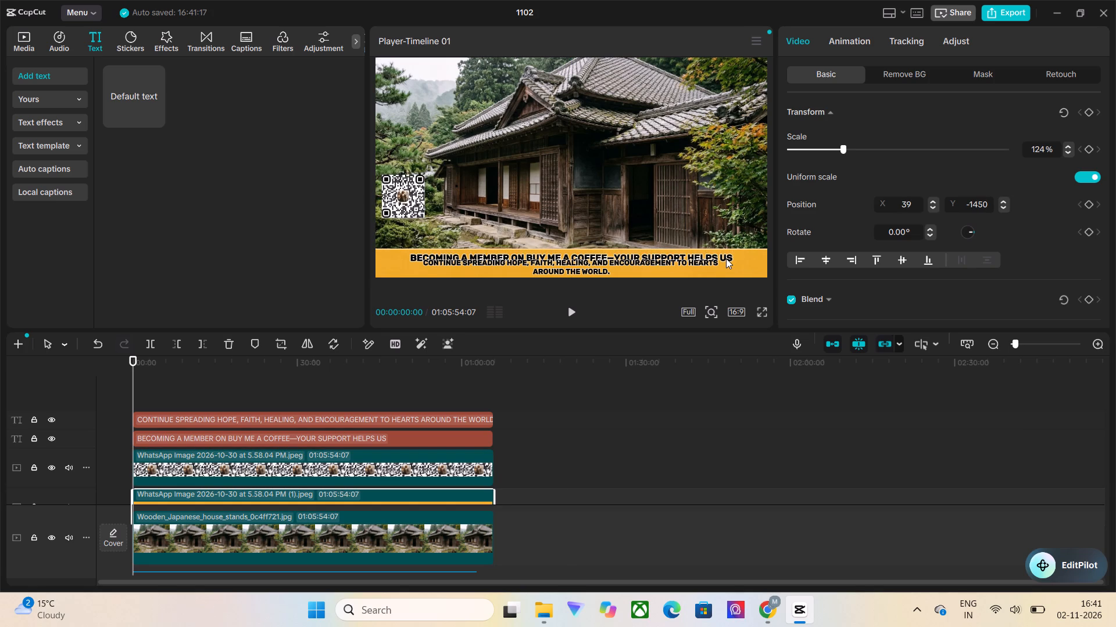
Move the membership text up to the yellow strip's top edge, above the CONTINUE SPREADING HOPE lines.
{"action": "left_click", "coordinate": [699, 251]}
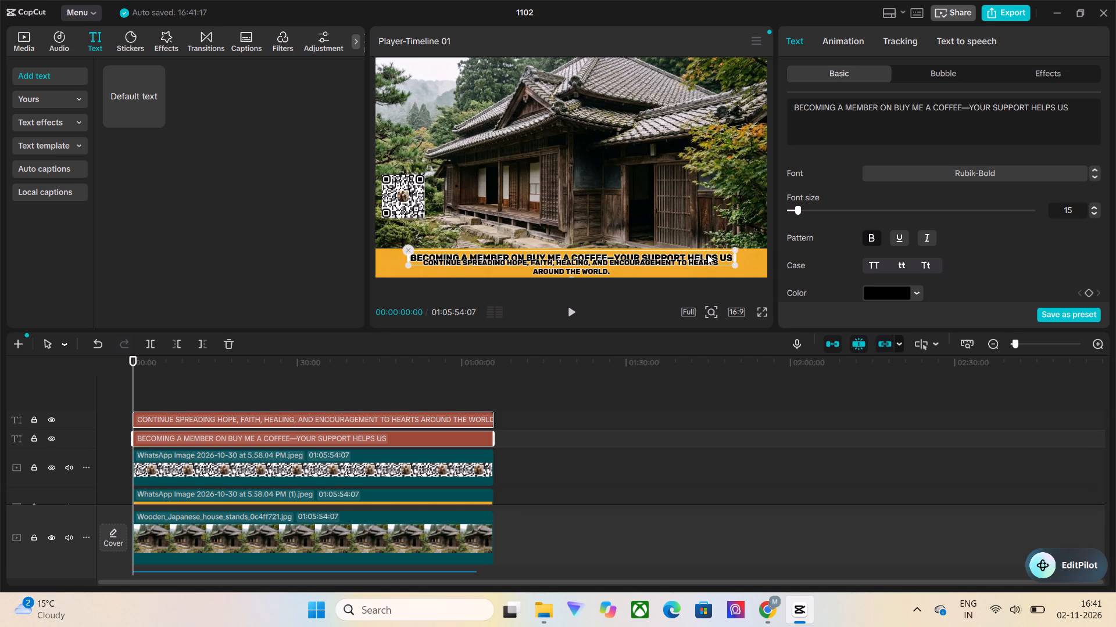
{"action": "left_click", "coordinate": [709, 254]}
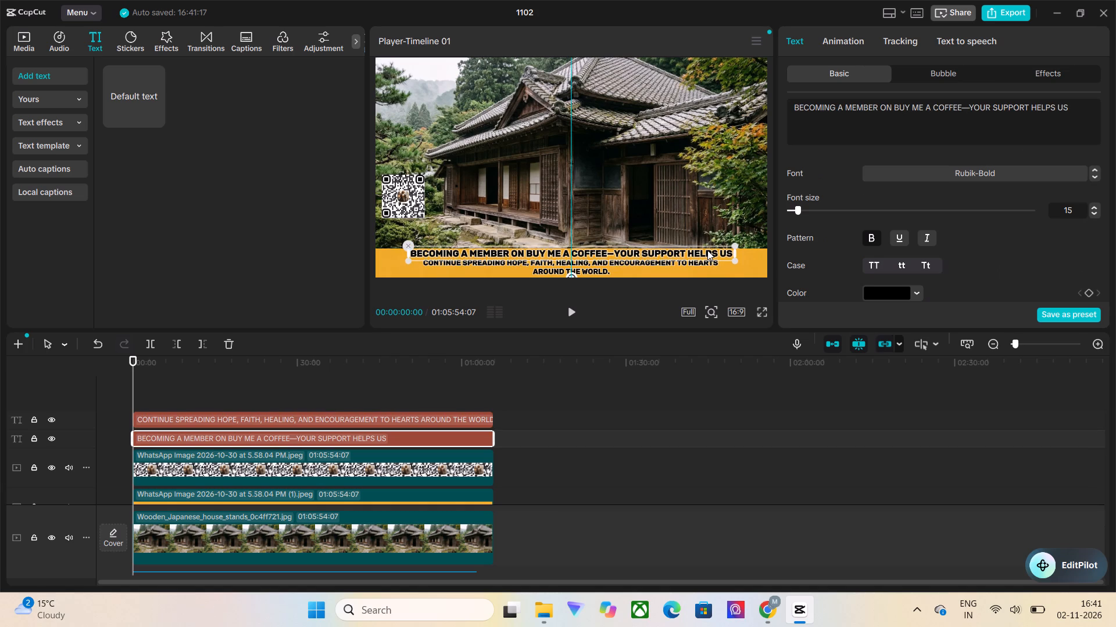
Enlarge the CONTINUE SPREADING HOPE text slightly and place it on the yellow strip, centred directly beneath the membership line.
{"action": "left_click", "coordinate": [589, 265]}
{"action": "left_click_drag", "start_coordinate": [597, 261], "coordinate": [600, 230]}
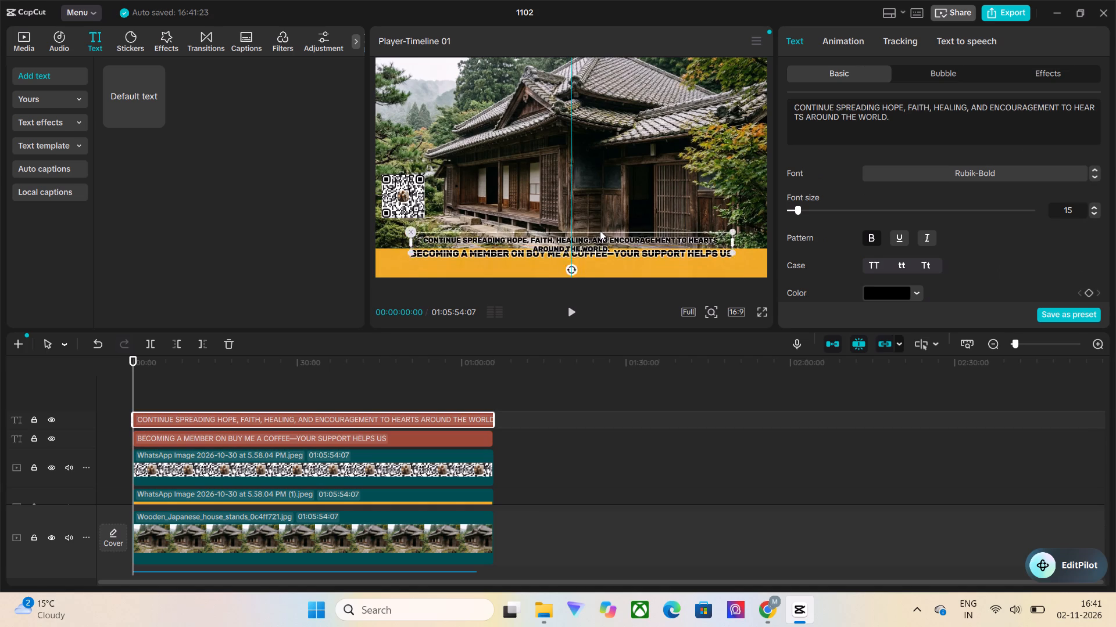
{"action": "left_click_drag", "start_coordinate": [600, 230], "coordinate": [600, 221]}
{"action": "left_click", "coordinate": [732, 235]}
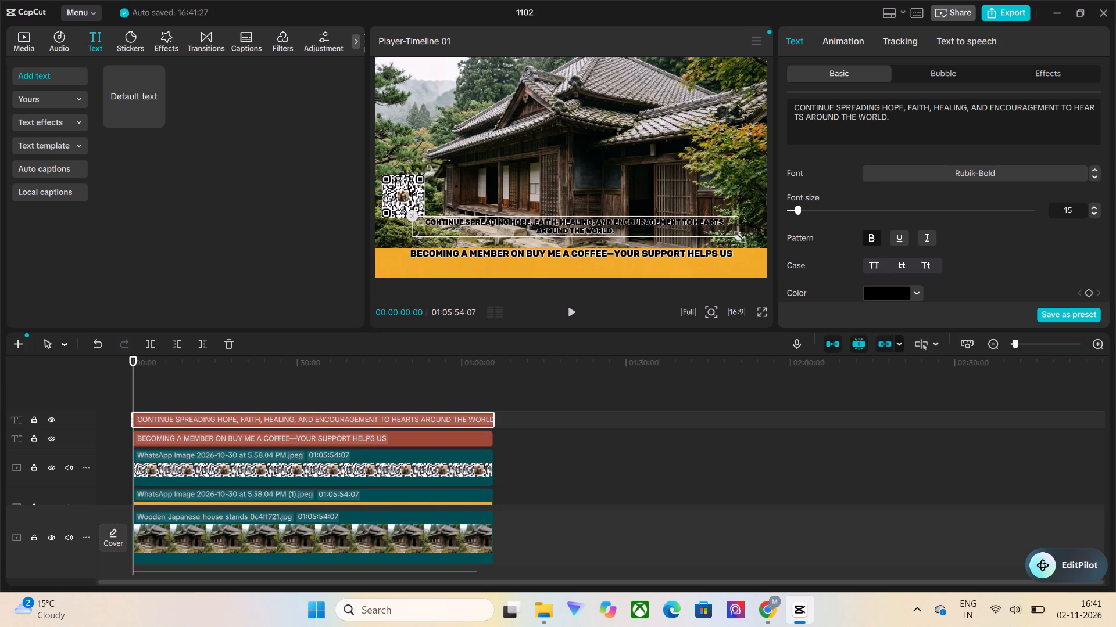
{"action": "left_click_drag", "start_coordinate": [587, 223], "coordinate": [587, 248]}
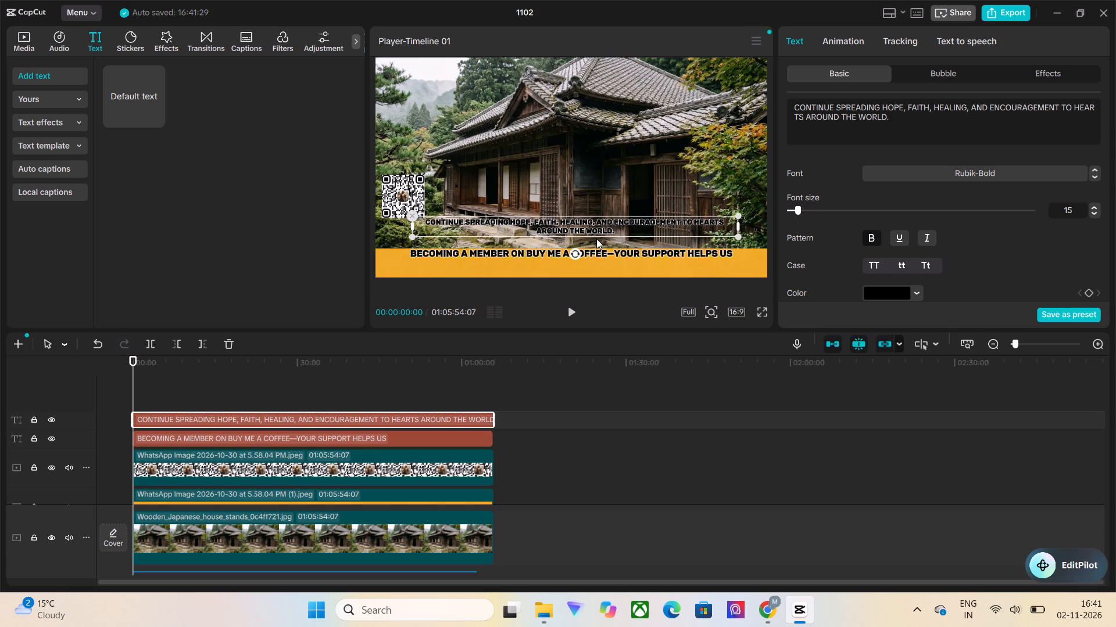
{"action": "left_click_drag", "start_coordinate": [604, 224], "coordinate": [594, 236]}
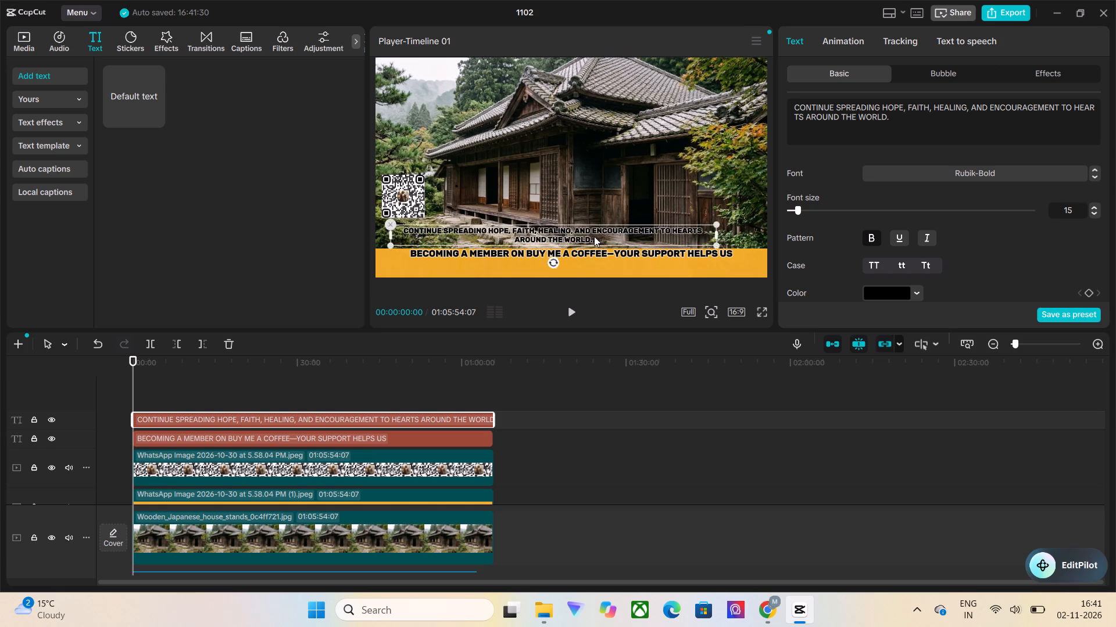
{"action": "left_click_drag", "start_coordinate": [594, 236], "coordinate": [600, 262]}
{"action": "left_click", "coordinate": [602, 226]}
{"action": "left_click", "coordinate": [628, 249]}
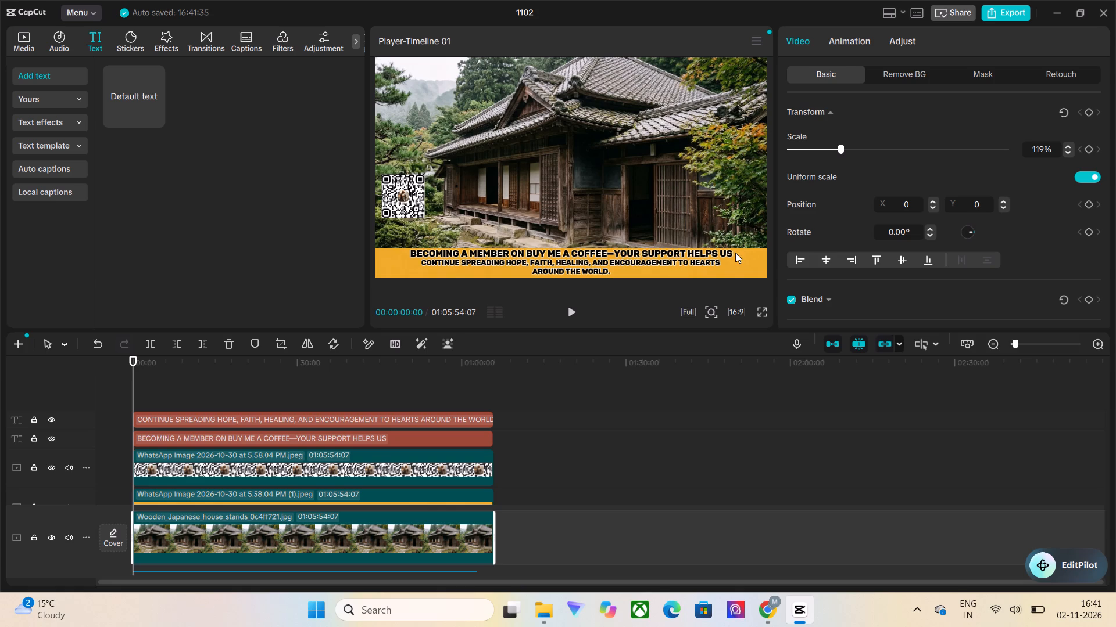
Enlarge the membership text slightly and nudge it into place inside the yellow strip, just above the two-line text.
{"action": "left_click", "coordinate": [733, 262]}
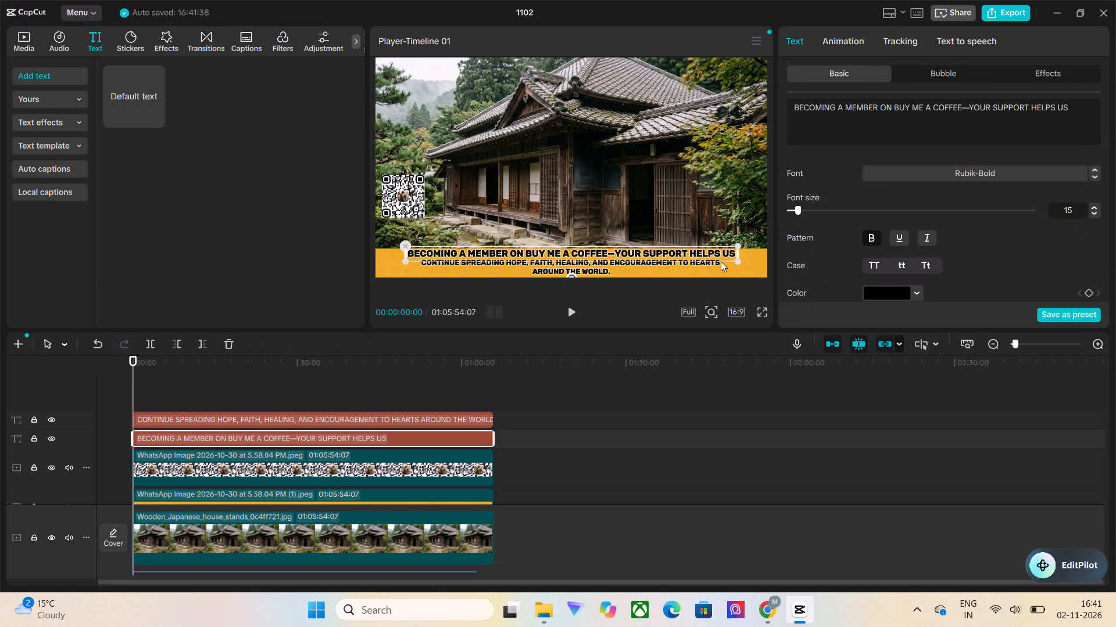
{"action": "left_click_drag", "start_coordinate": [718, 255], "coordinate": [718, 266]}
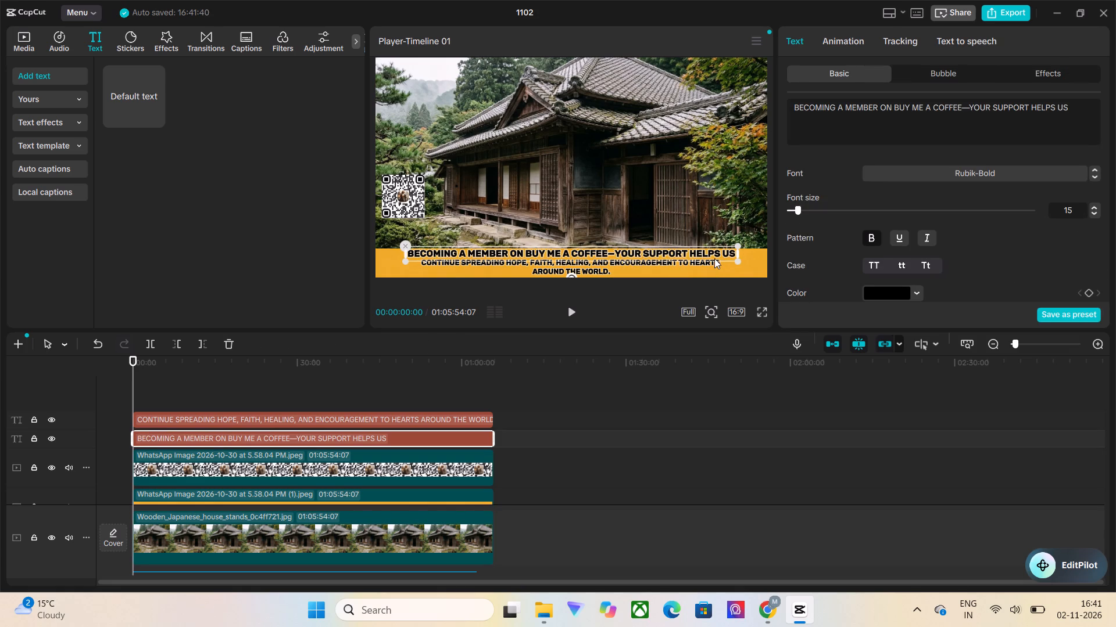
{"action": "left_click", "coordinate": [707, 254]}
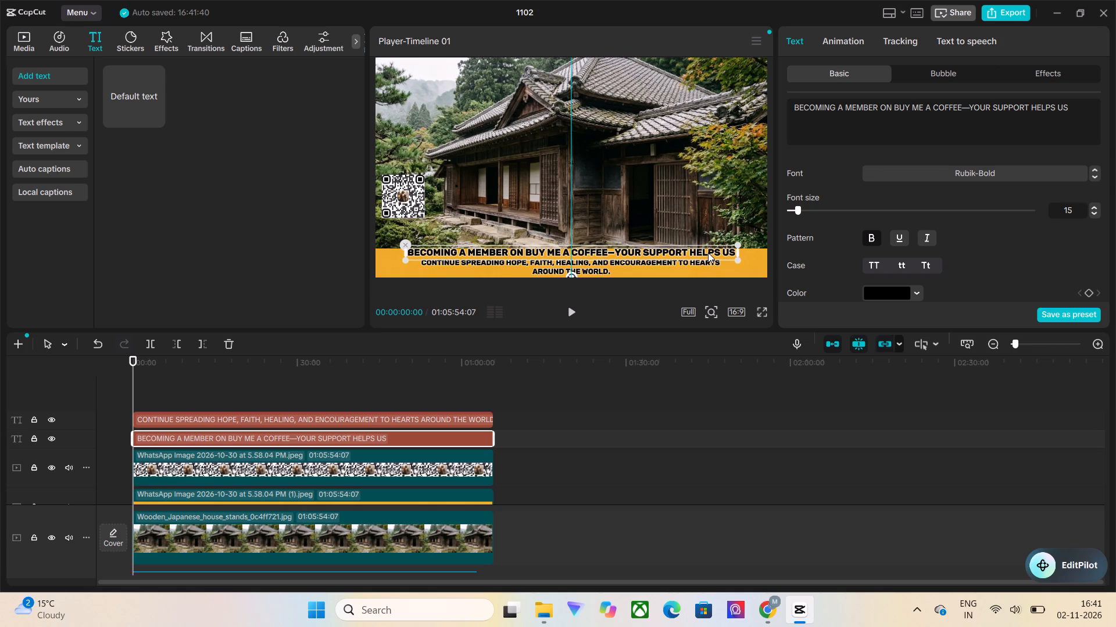
{"action": "left_click", "coordinate": [628, 215]}
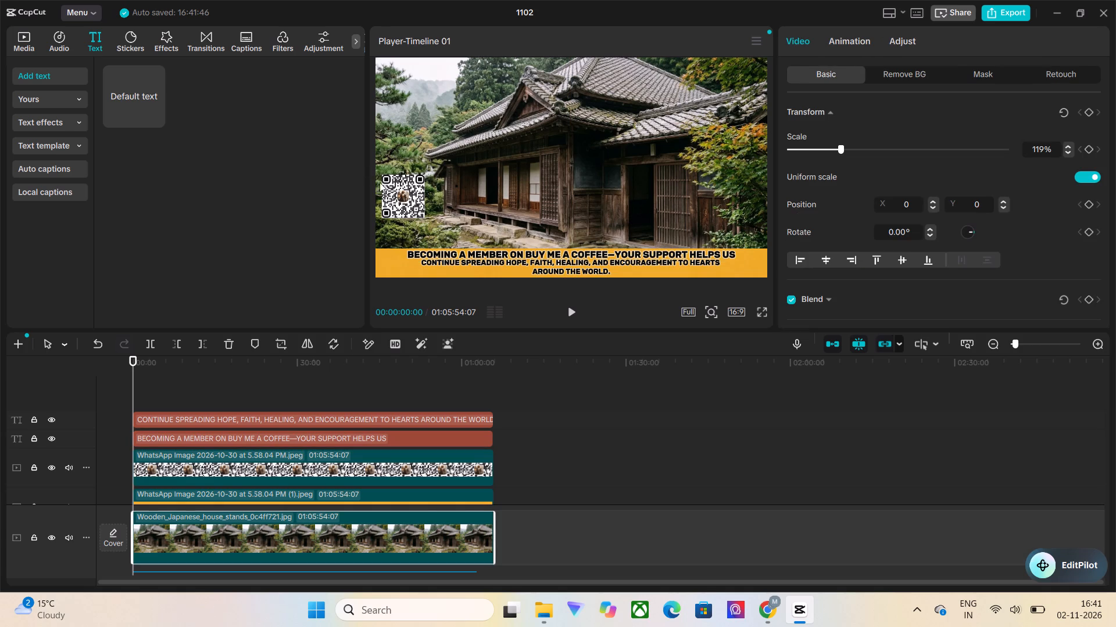
Move the QR code down to the frame's left edge so it sits directly on top of the yellow strip.
{"action": "left_click", "coordinate": [395, 197]}
{"action": "left_click_drag", "start_coordinate": [402, 192], "coordinate": [398, 211]}
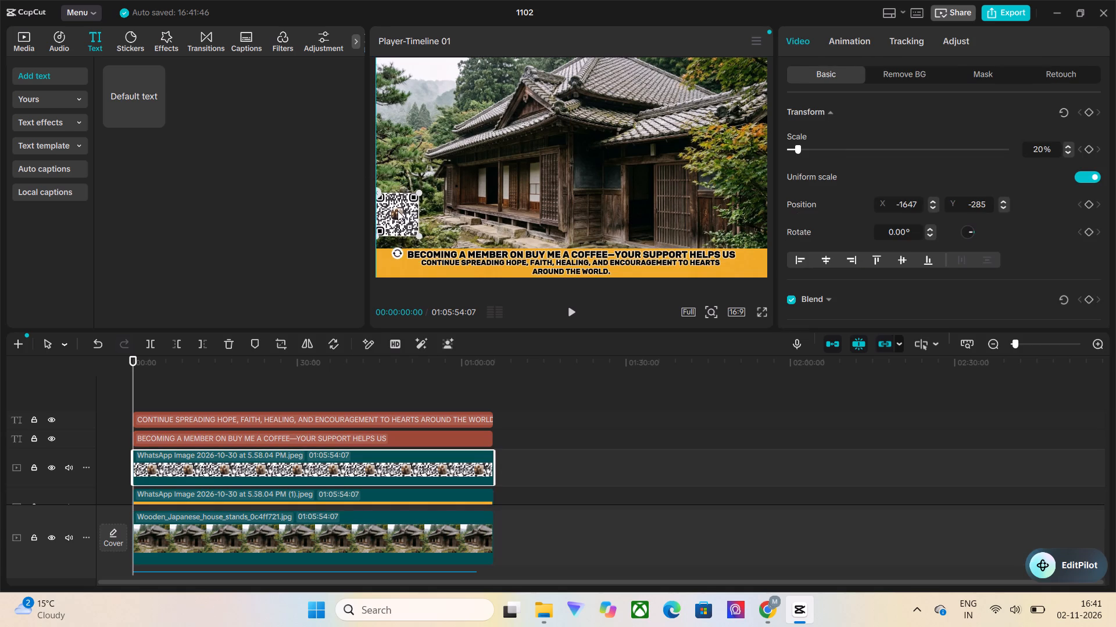
{"action": "left_click_drag", "start_coordinate": [398, 211], "coordinate": [398, 221]}
Check the finished layout in a full-screen preview, return to the editor and clear the selection.
{"action": "left_click", "coordinate": [760, 308]}
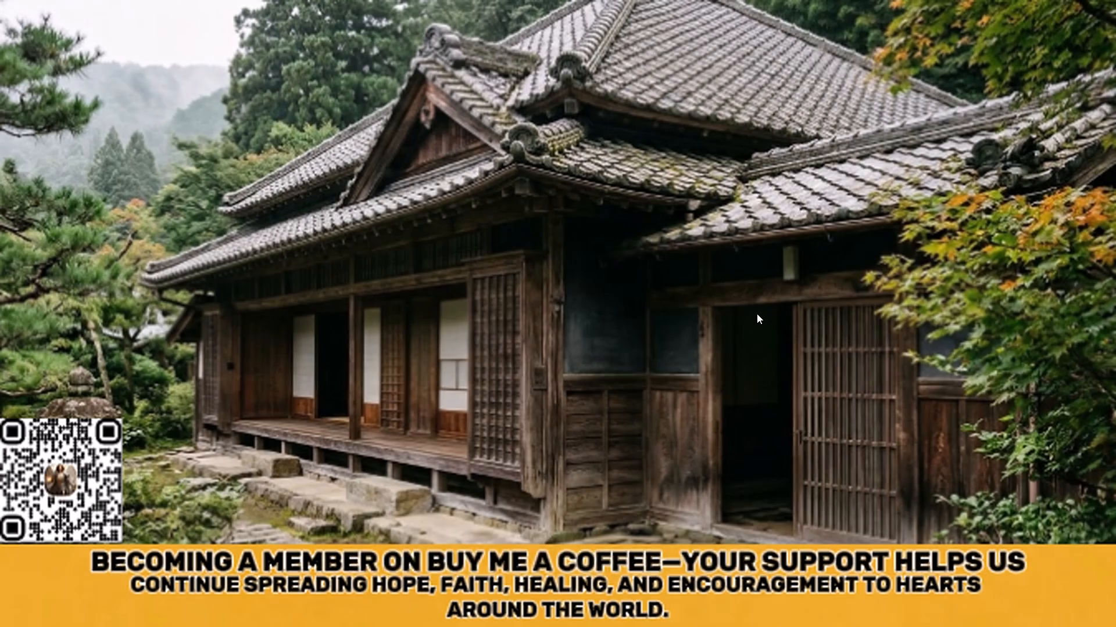
{"action": "left_click", "coordinate": [748, 565]}
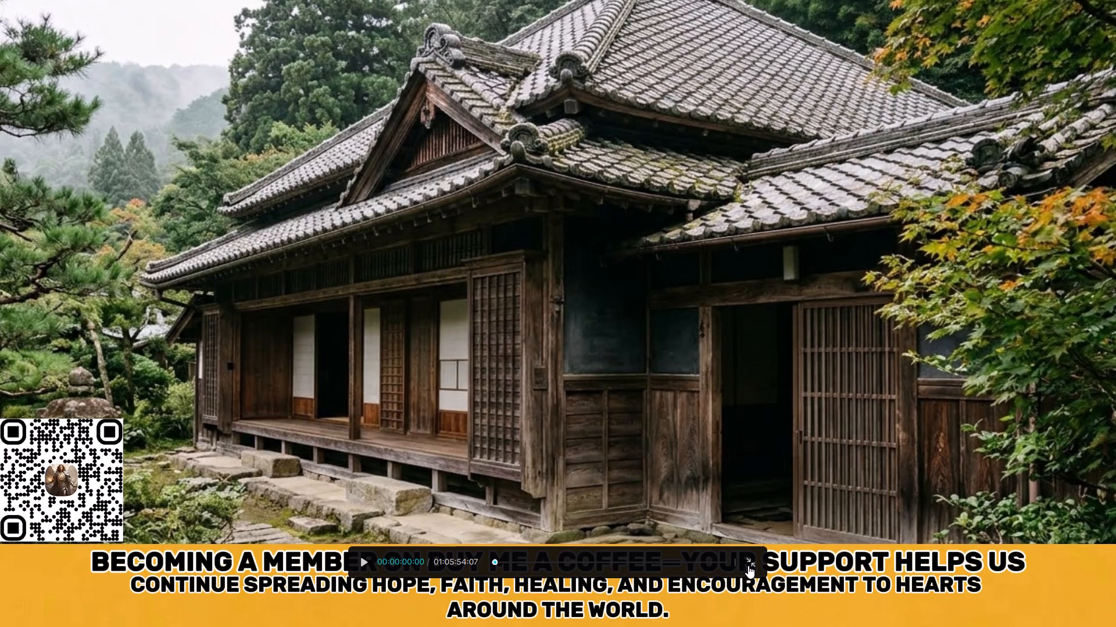
{"action": "left_click", "coordinate": [148, 399]}
{"action": "left_click_drag", "start_coordinate": [148, 399], "coordinate": [129, 401]}
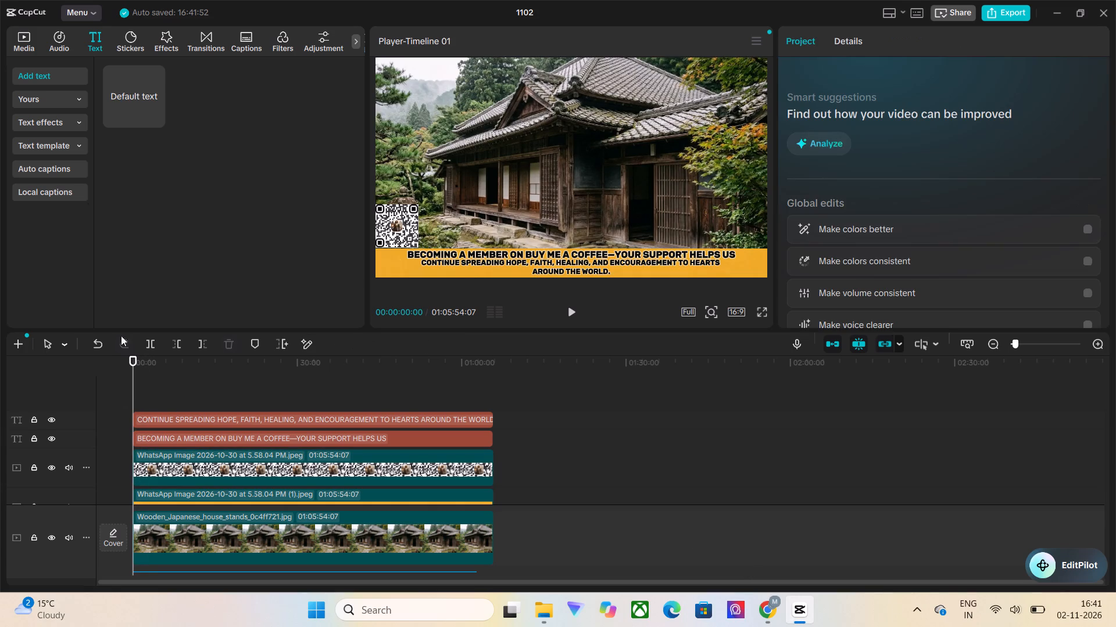
Generate auto captions with English as the spoken language.
{"action": "left_click", "coordinate": [73, 160]}
{"action": "left_click", "coordinate": [70, 172]}
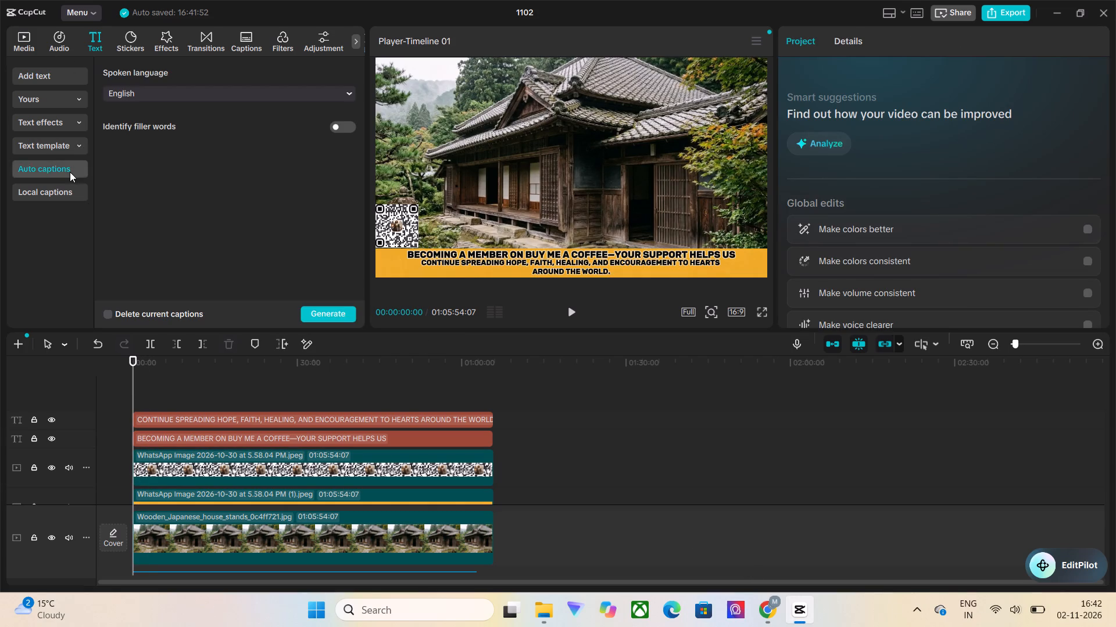
{"action": "left_click", "coordinate": [322, 313]}
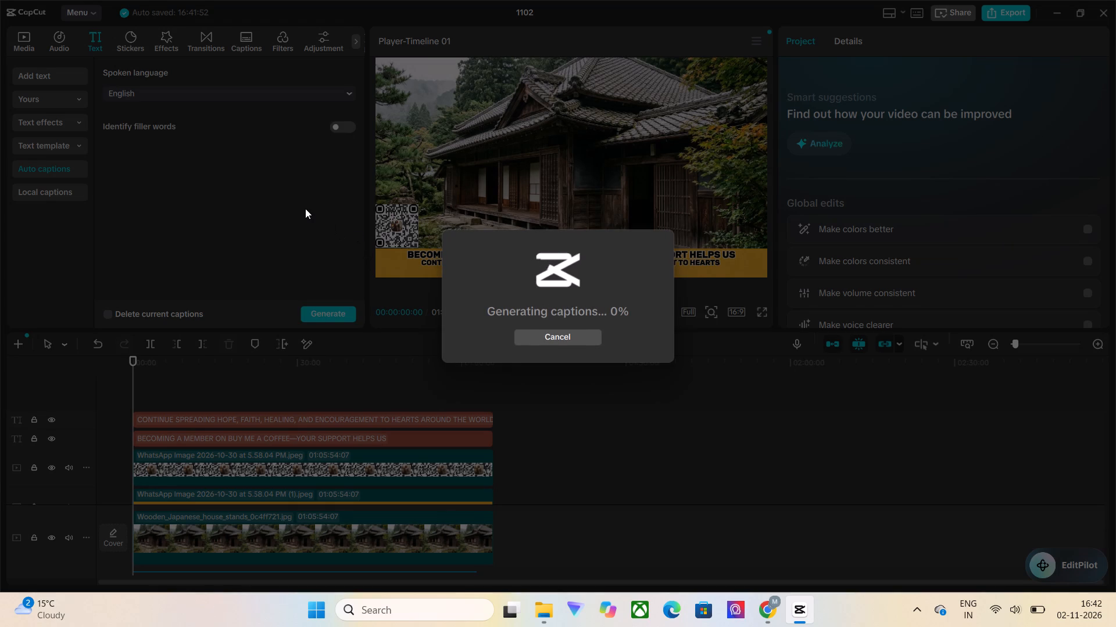
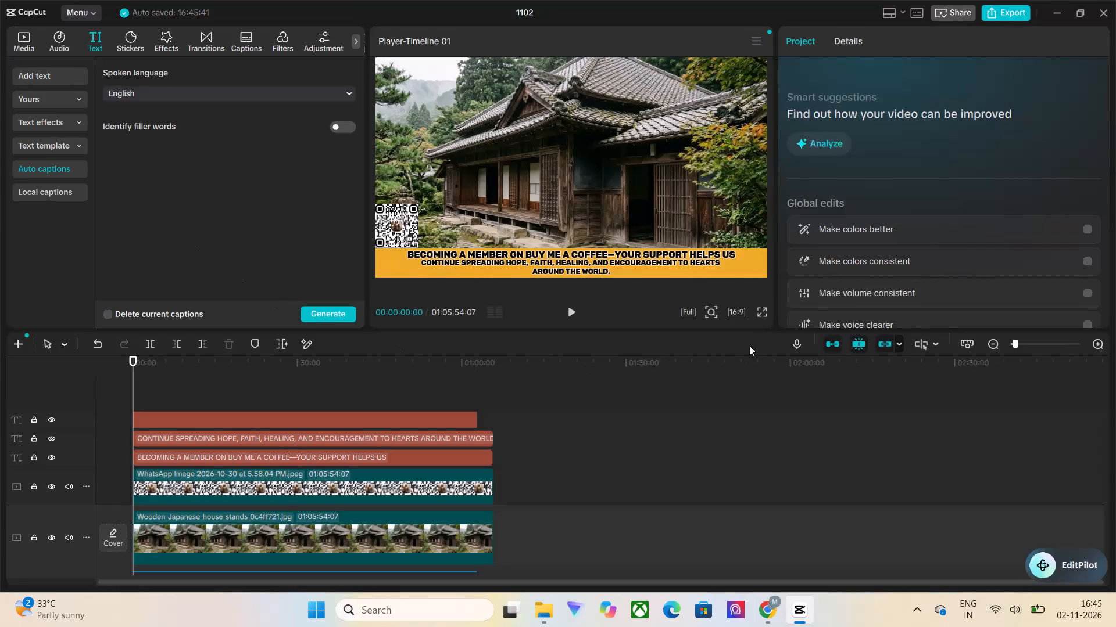
Move the auto caption up to the middle of the frame and shrink it to about four-fifths of its size.
{"action": "left_click", "coordinate": [571, 314]}
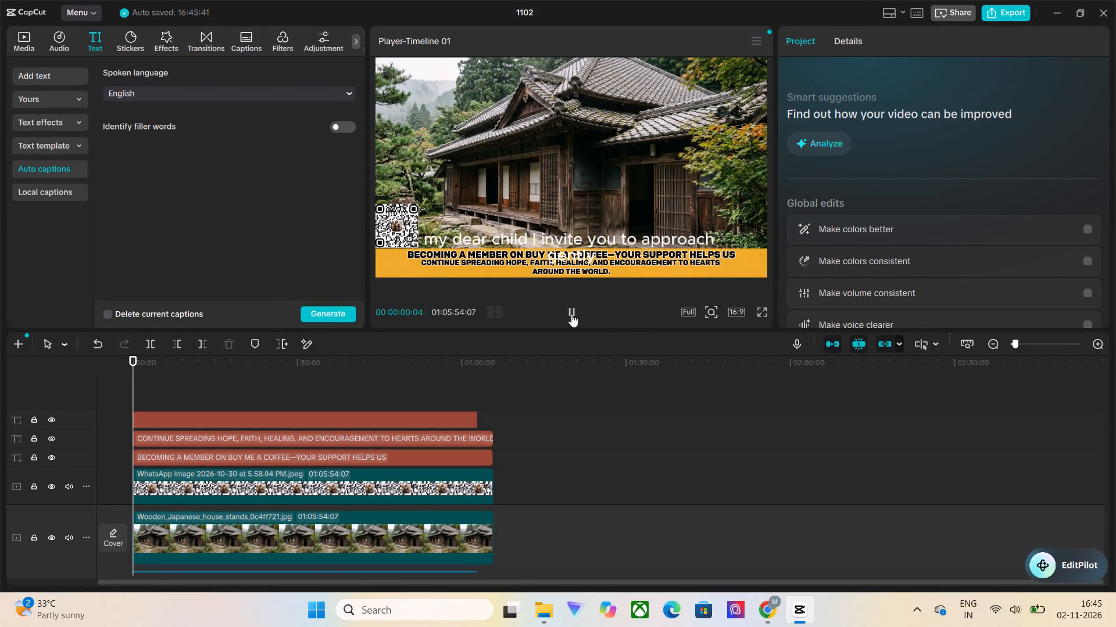
{"action": "left_click", "coordinate": [571, 314]}
{"action": "left_click", "coordinate": [589, 249]}
{"action": "left_click_drag", "start_coordinate": [598, 242], "coordinate": [599, 211]}
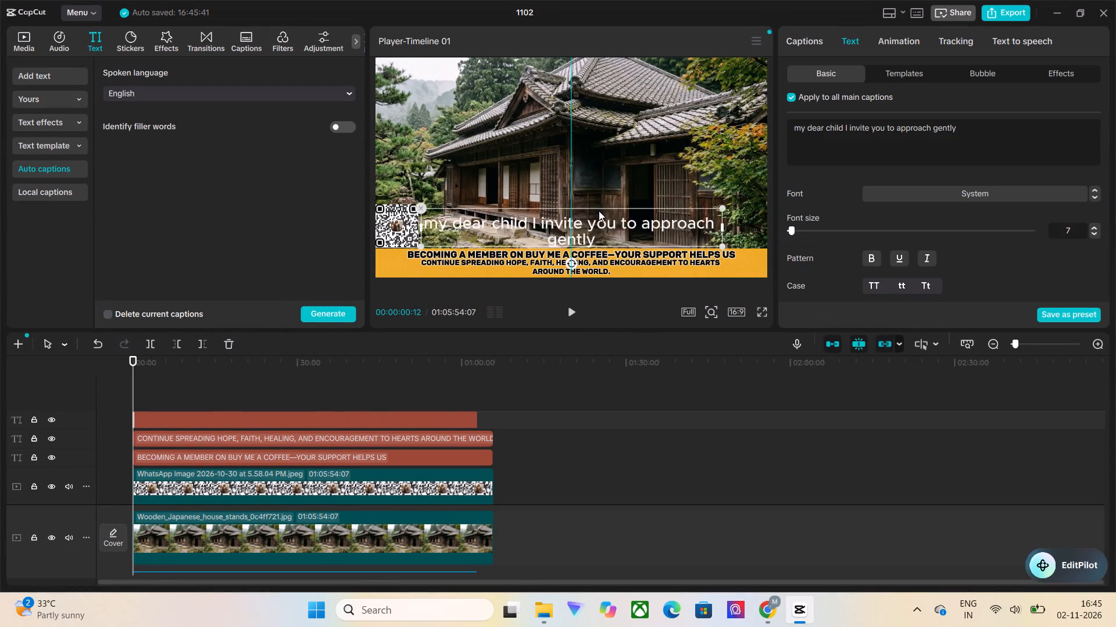
{"action": "left_click_drag", "start_coordinate": [599, 211], "coordinate": [596, 156]}
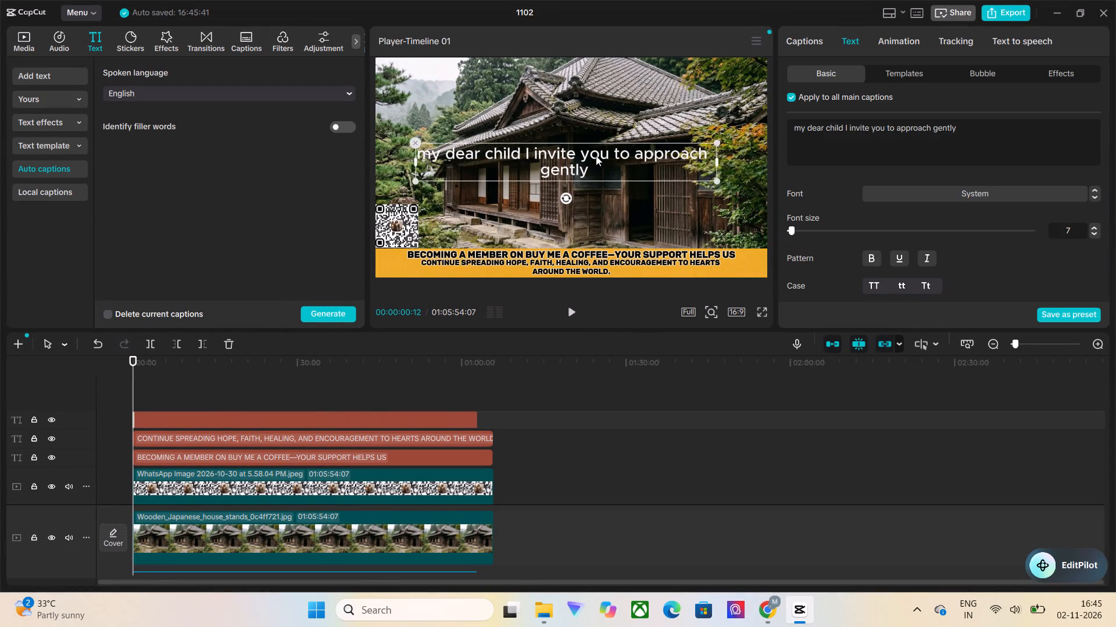
{"action": "left_click_drag", "start_coordinate": [596, 156], "coordinate": [597, 159]}
{"action": "left_click_drag", "start_coordinate": [718, 183], "coordinate": [658, 180]}
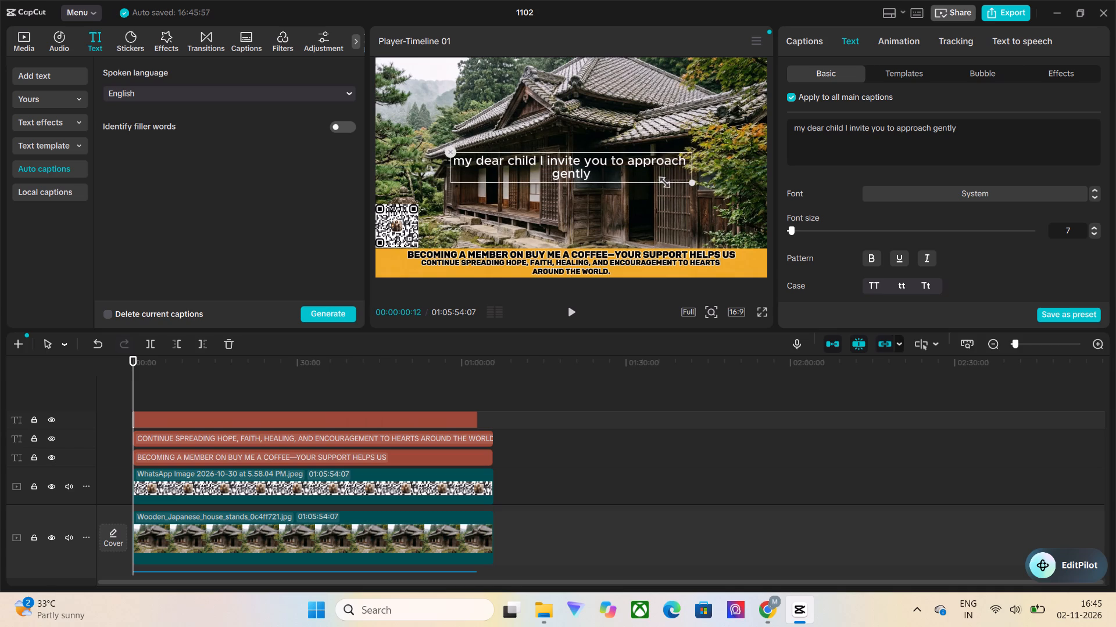
{"action": "left_click_drag", "start_coordinate": [658, 180], "coordinate": [657, 180]}
Set the captions' font to Rubik and apply the white preset style with a black outline.
{"action": "left_click", "coordinate": [884, 188]}
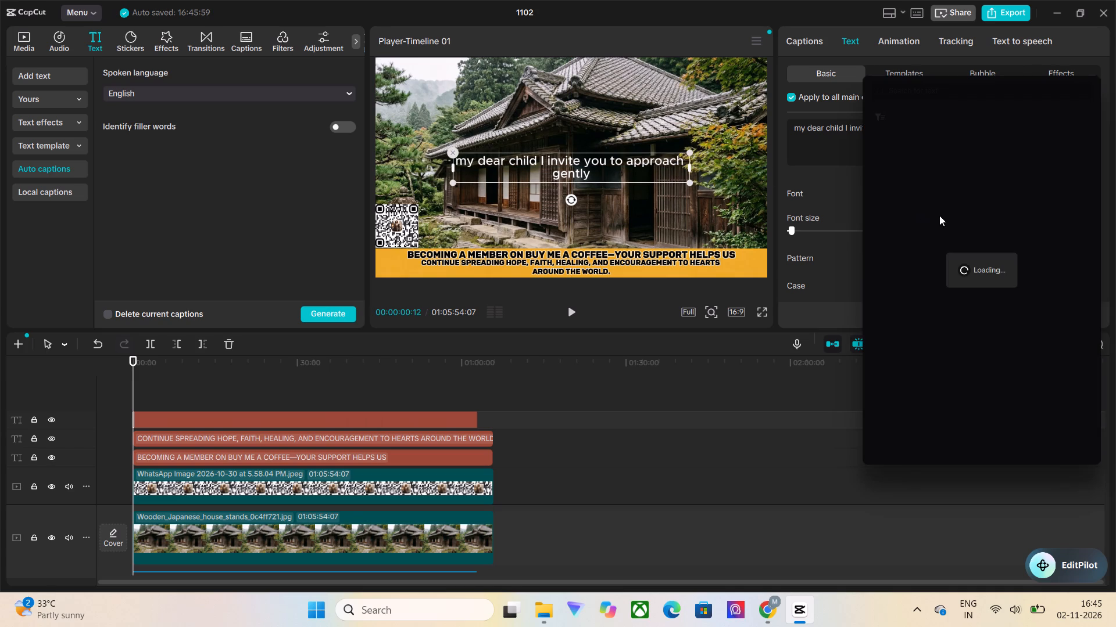
{"action": "left_click", "coordinate": [943, 165]}
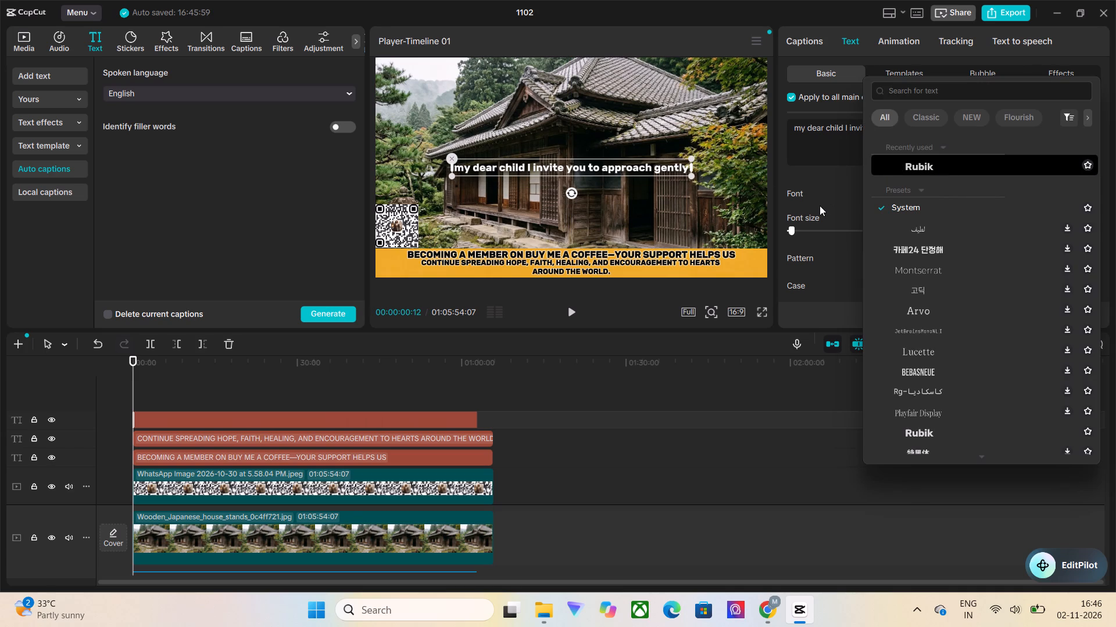
{"action": "left_click", "coordinate": [867, 255]}
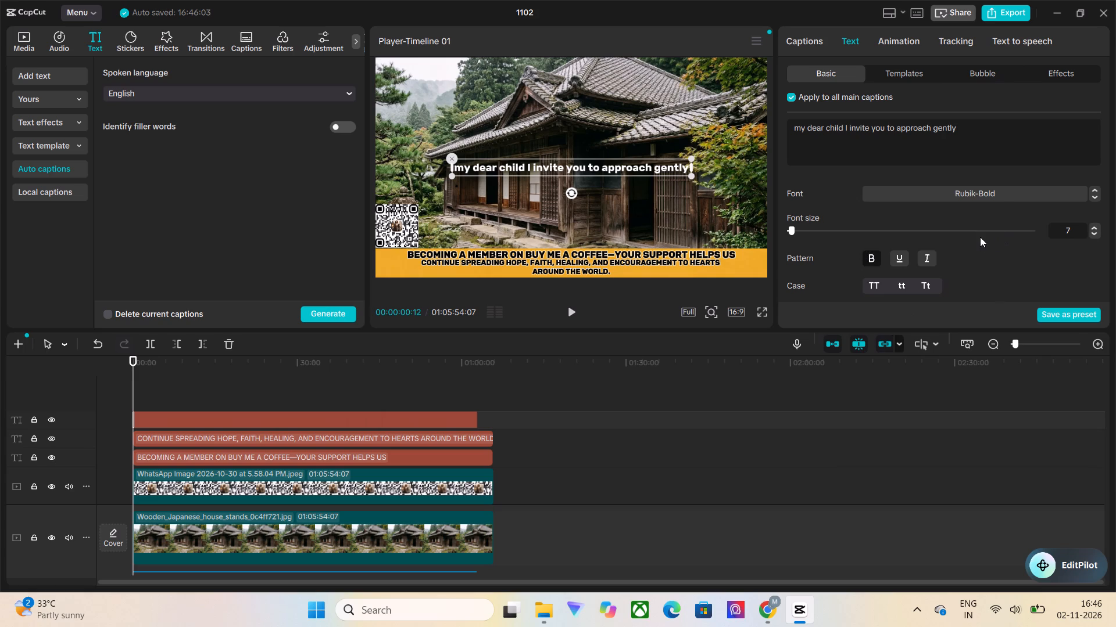
{"action": "scroll", "coordinate": [980, 237], "scroll_direction": "down", "scroll_amount": 2}
{"action": "scroll", "coordinate": [904, 240], "scroll_direction": "down", "scroll_amount": 1}
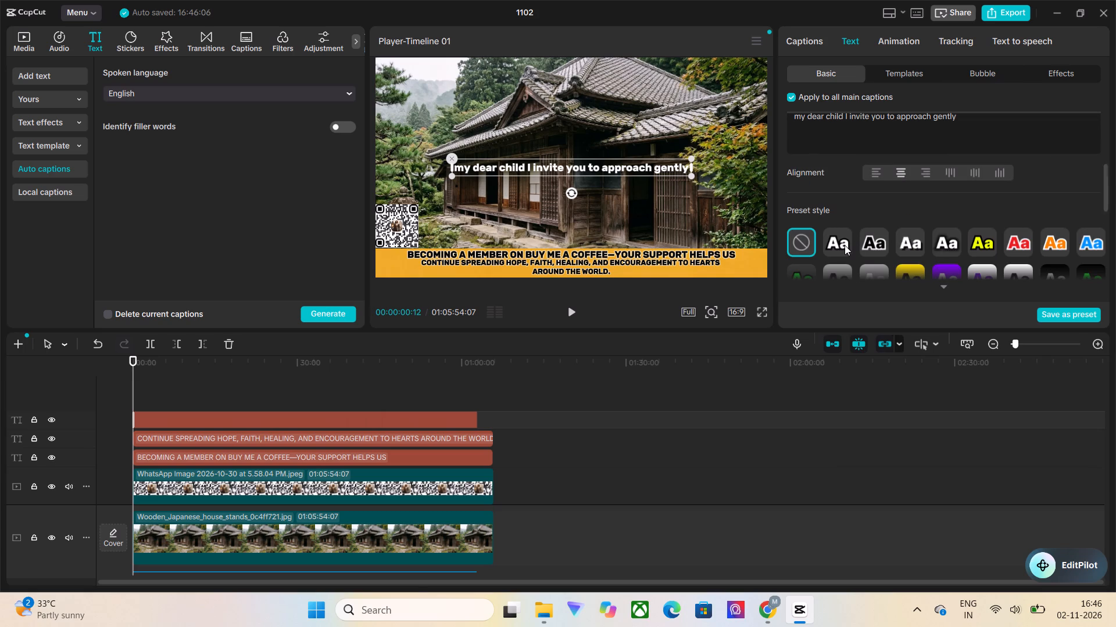
{"action": "left_click", "coordinate": [845, 245]}
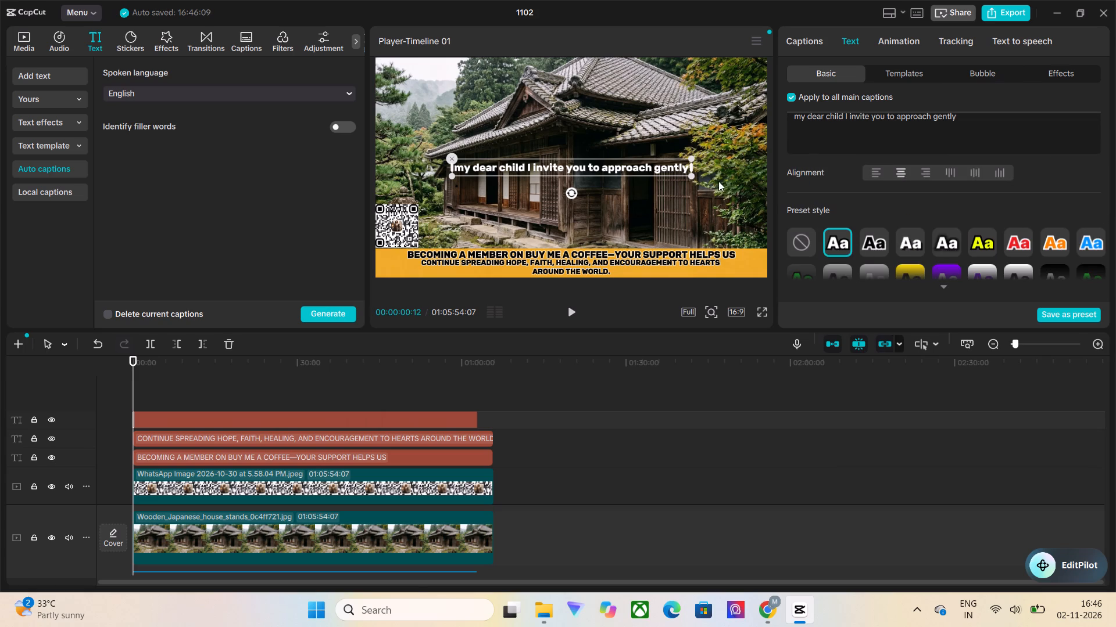
Shrink the caption text slightly more, keeping it centred in the middle of the frame.
{"action": "left_click_drag", "start_coordinate": [693, 176], "coordinate": [685, 176]}
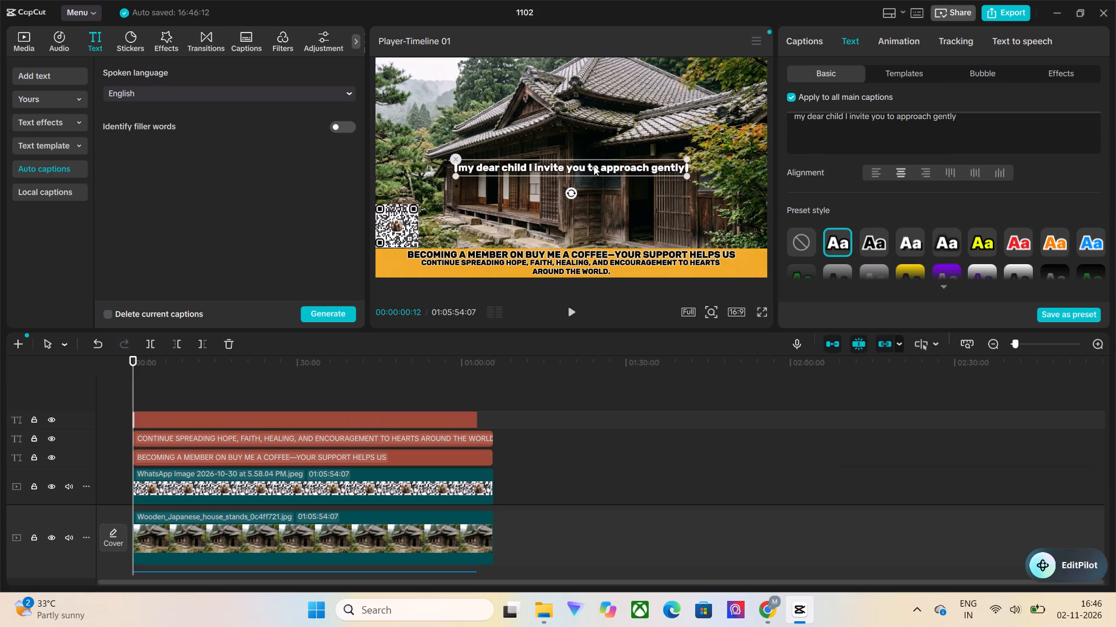
{"action": "left_click_drag", "start_coordinate": [593, 165], "coordinate": [579, 165]}
{"action": "left_click_drag", "start_coordinate": [582, 167], "coordinate": [552, 167]}
{"action": "left_click", "coordinate": [568, 170]}
Trim the ends of both text overlays, the QR code, yellow strip and house image to 01:02:52:27, just past the last caption.
{"action": "scroll", "coordinate": [482, 394], "scroll_direction": "down", "scroll_amount": 4}
{"action": "scroll", "coordinate": [491, 392], "scroll_direction": "up", "scroll_amount": 3}
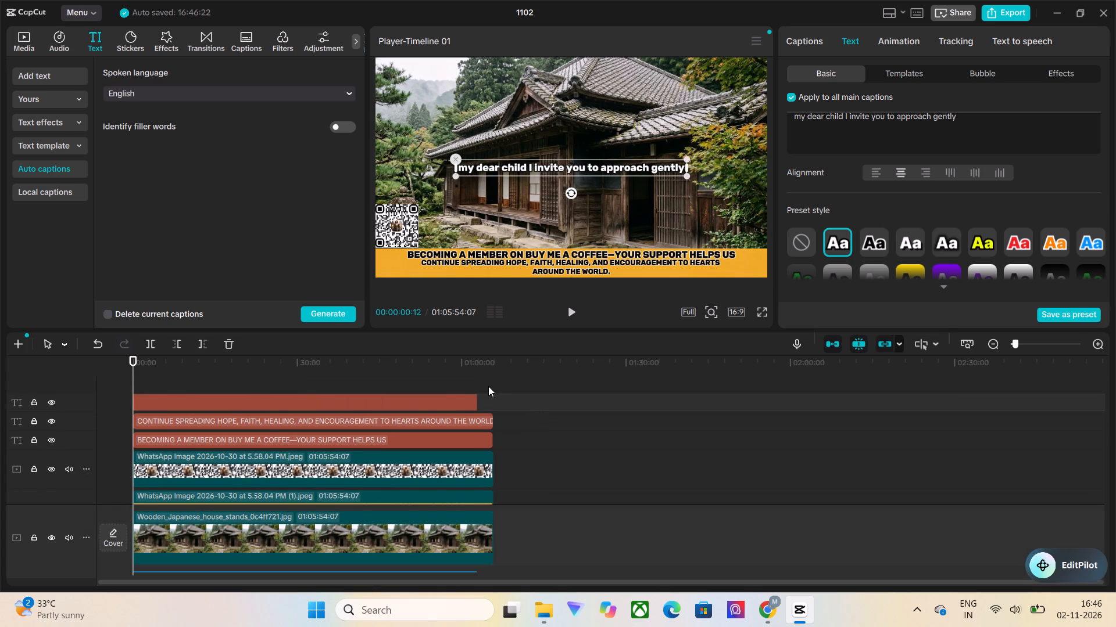
{"action": "left_click", "coordinate": [476, 380]}
{"action": "scroll", "coordinate": [550, 395], "scroll_direction": "up", "scroll_amount": 4, "text": "ctrl"}
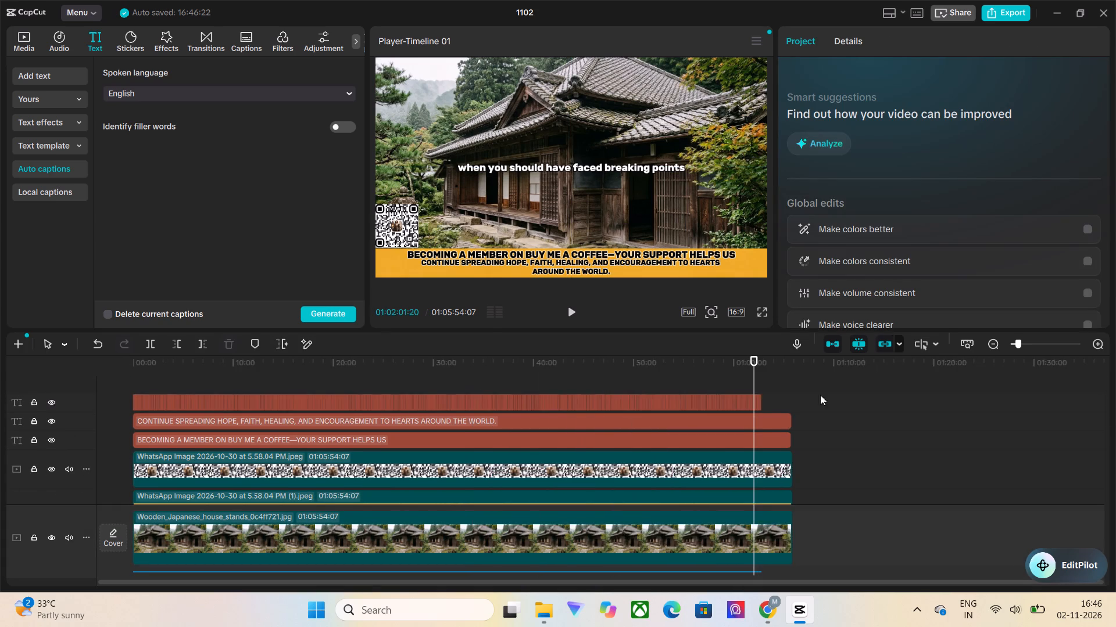
{"action": "scroll", "coordinate": [842, 391], "scroll_direction": "up", "scroll_amount": 14, "text": "ctrl"}
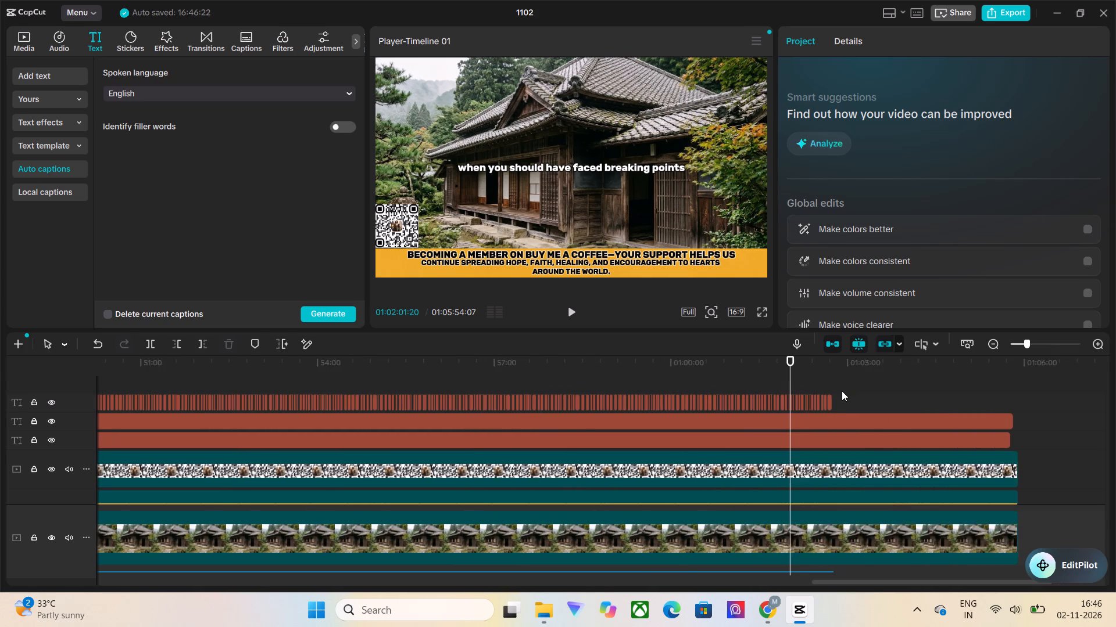
{"action": "scroll", "coordinate": [842, 391], "scroll_direction": "up", "scroll_amount": 6, "text": "ctrl"}
{"action": "left_click", "coordinate": [854, 384]}
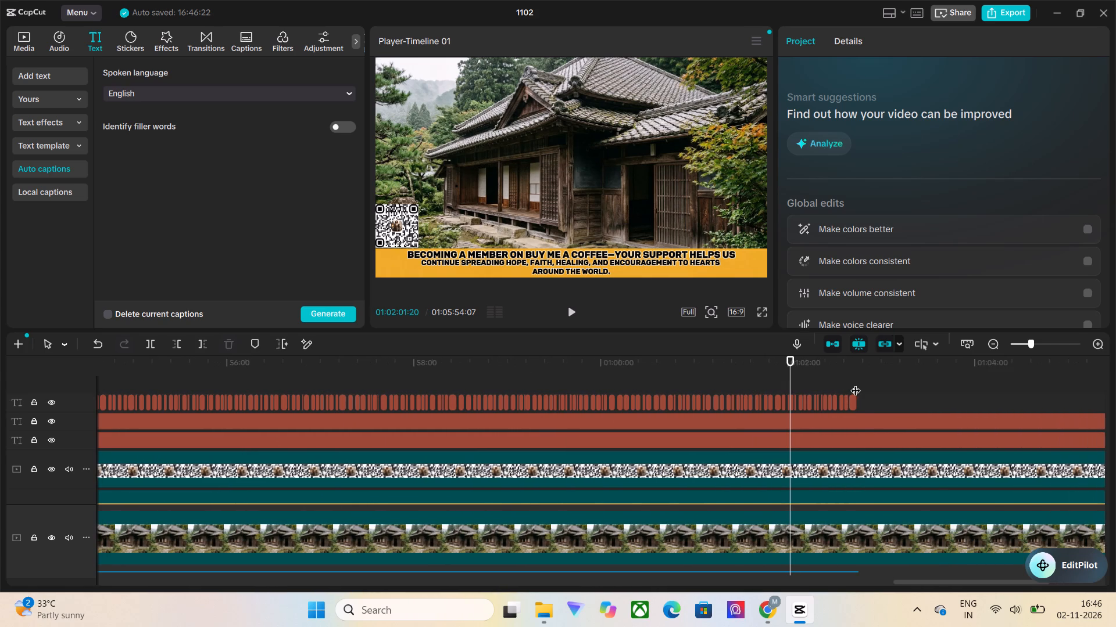
{"action": "left_click_drag", "start_coordinate": [860, 377], "coordinate": [868, 376]}
{"action": "scroll", "coordinate": [927, 404], "scroll_direction": "down", "scroll_amount": 5}
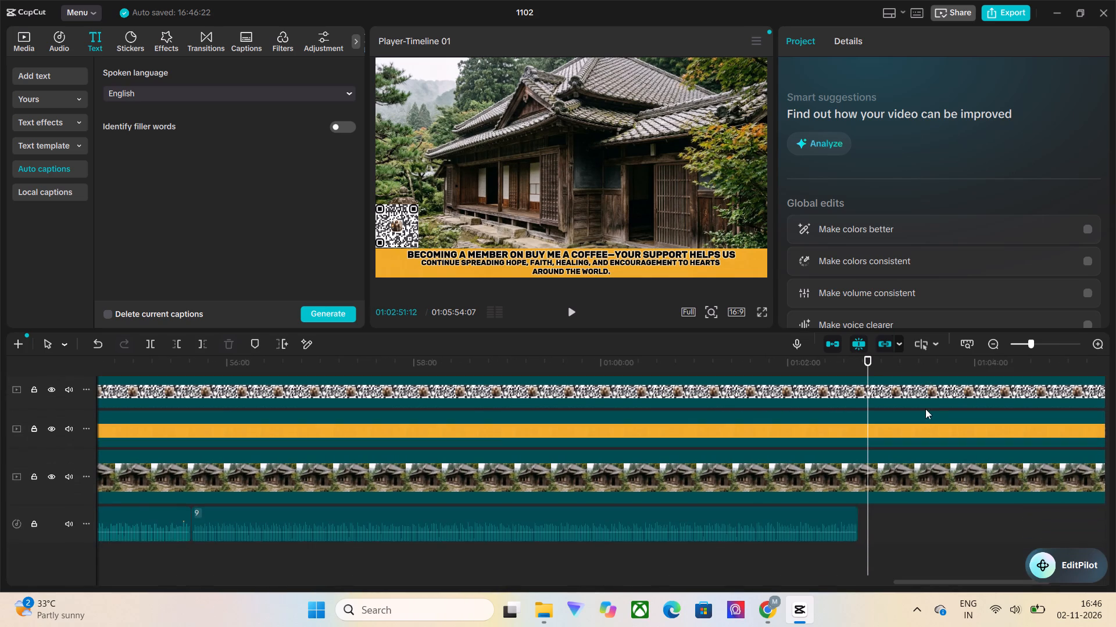
{"action": "scroll", "coordinate": [925, 409], "scroll_direction": "up", "scroll_amount": 5}
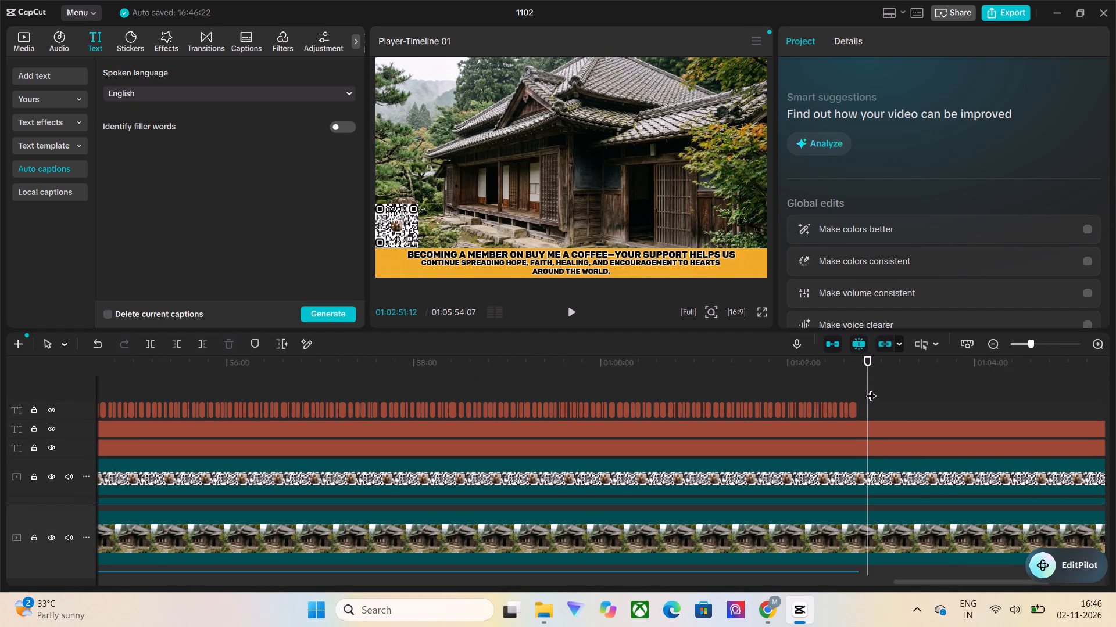
{"action": "left_click", "coordinate": [870, 388]}
{"action": "scroll", "coordinate": [901, 394], "scroll_direction": "down", "scroll_amount": 2}
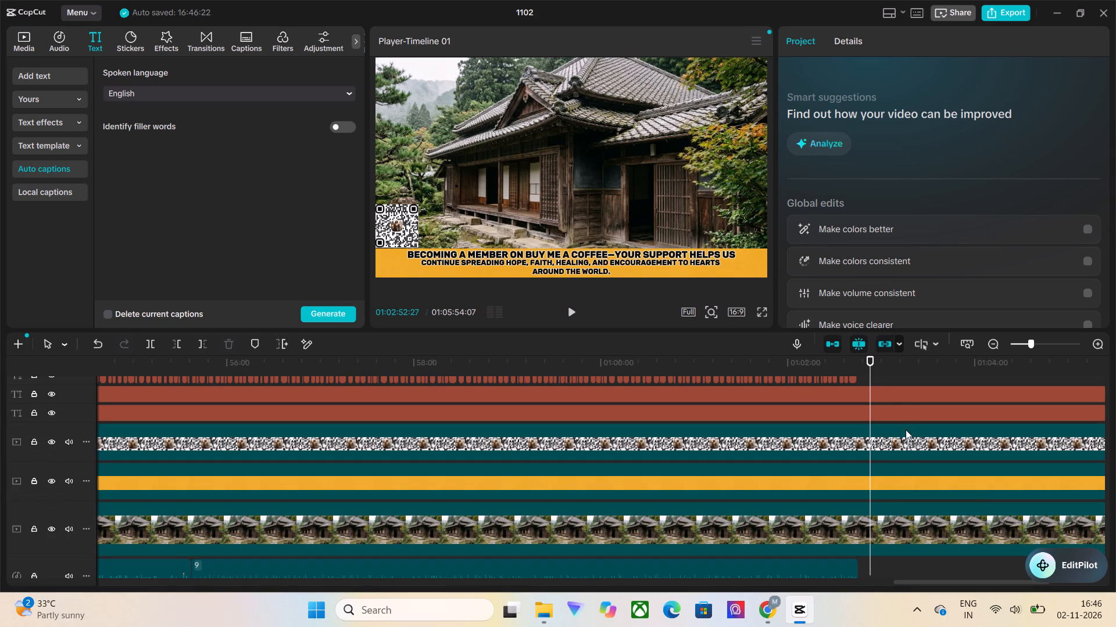
{"action": "left_click_drag", "start_coordinate": [903, 565], "coordinate": [977, 387]}
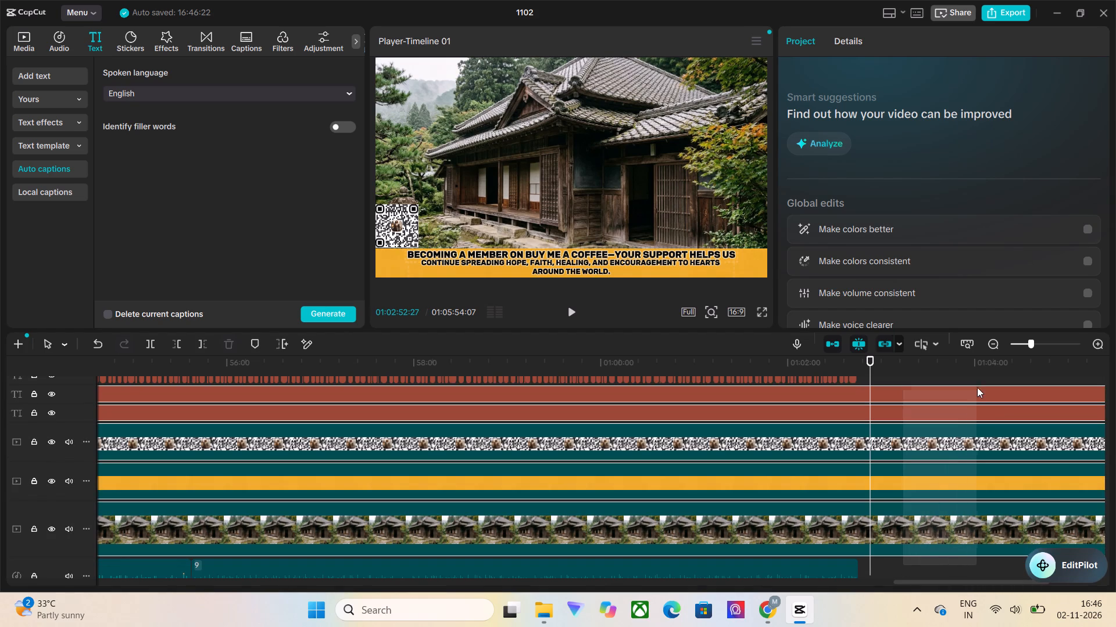
{"action": "left_click_drag", "start_coordinate": [977, 387], "coordinate": [990, 363]}
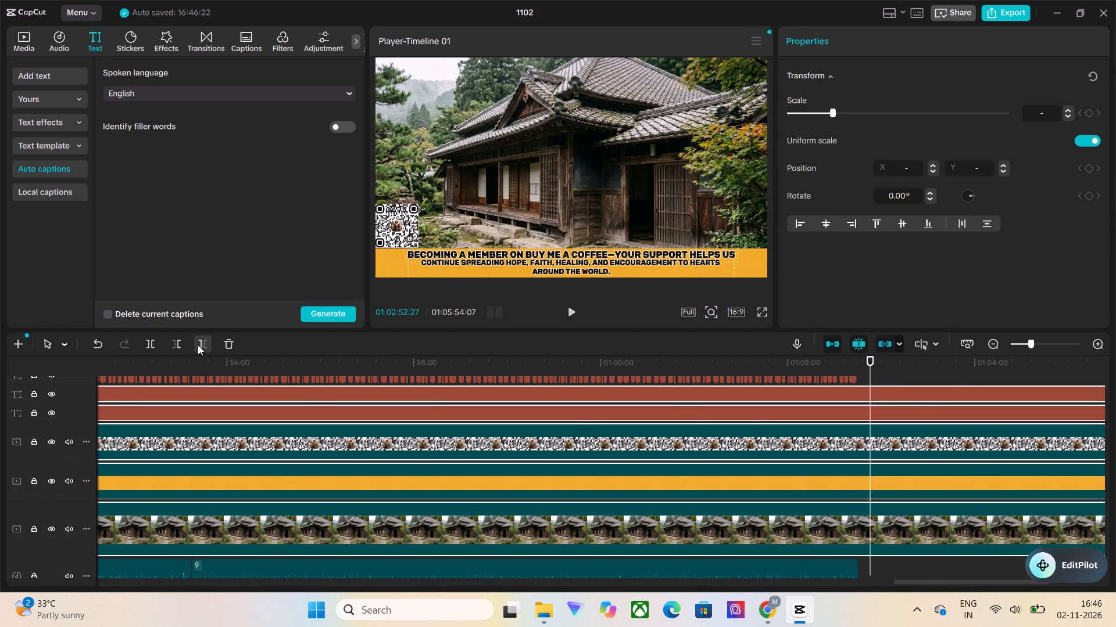
{"action": "left_click", "coordinate": [198, 345]}
Return the playhead to the start of the timeline with the whole trimmed project in view.
{"action": "scroll", "coordinate": [920, 412], "scroll_direction": "up", "scroll_amount": 5}
{"action": "left_click", "coordinate": [759, 391]}
{"action": "scroll", "coordinate": [759, 391], "scroll_direction": "down", "scroll_amount": 2, "text": "ctrl"}
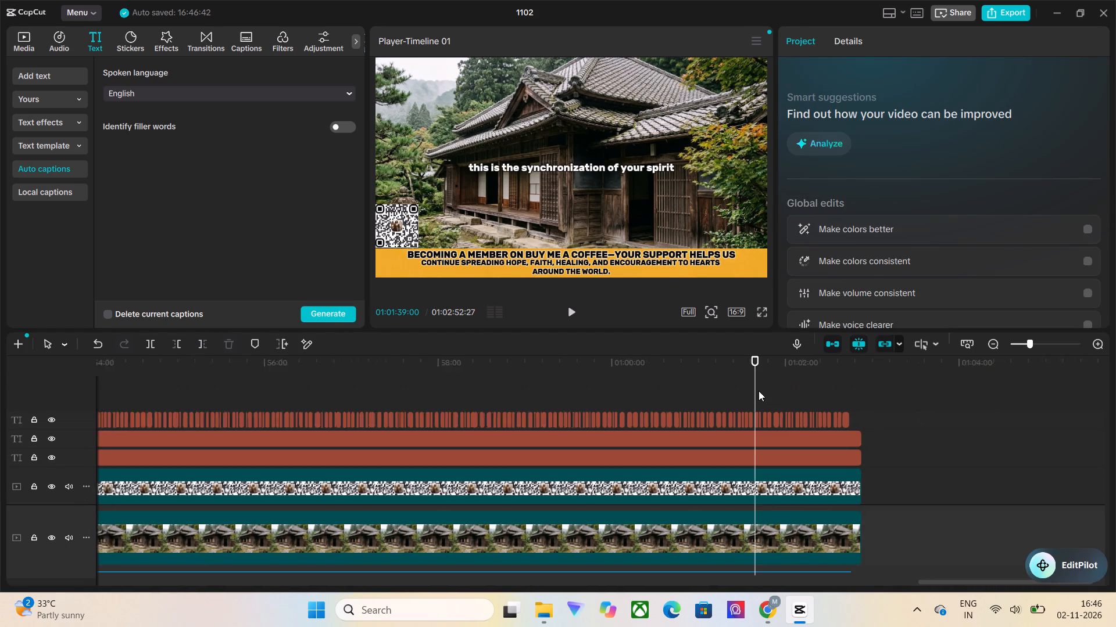
{"action": "scroll", "coordinate": [759, 391], "scroll_direction": "down", "scroll_amount": 20, "text": "ctrl"}
{"action": "scroll", "coordinate": [759, 391], "scroll_direction": "down", "scroll_amount": 7, "text": "ctrl"}
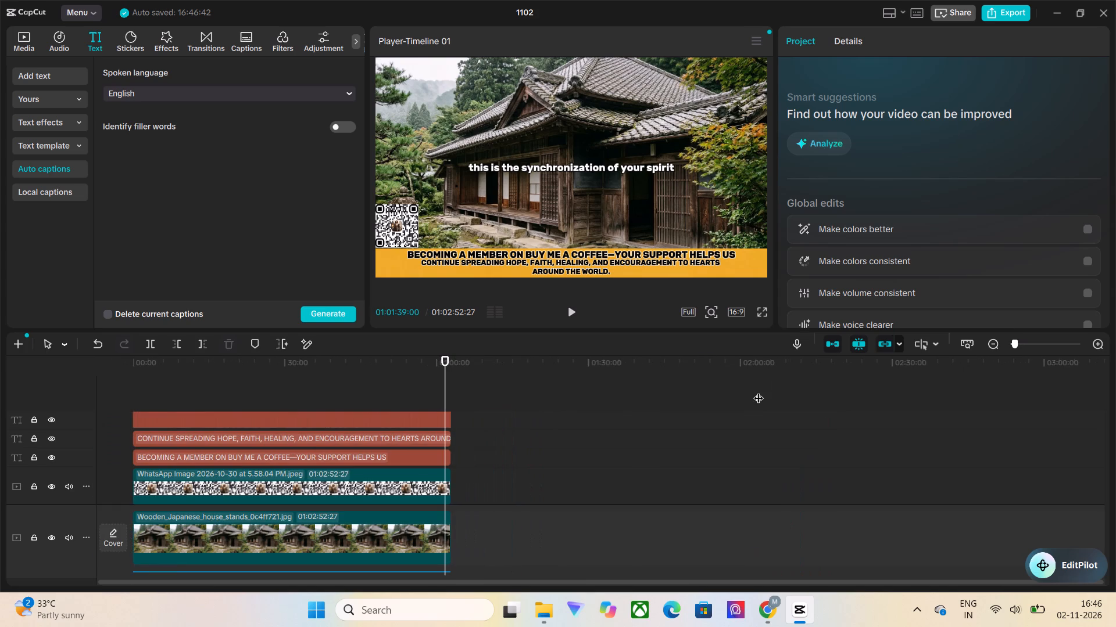
{"action": "left_click", "coordinate": [170, 392]}
{"action": "left_click_drag", "start_coordinate": [170, 392], "coordinate": [129, 395]}
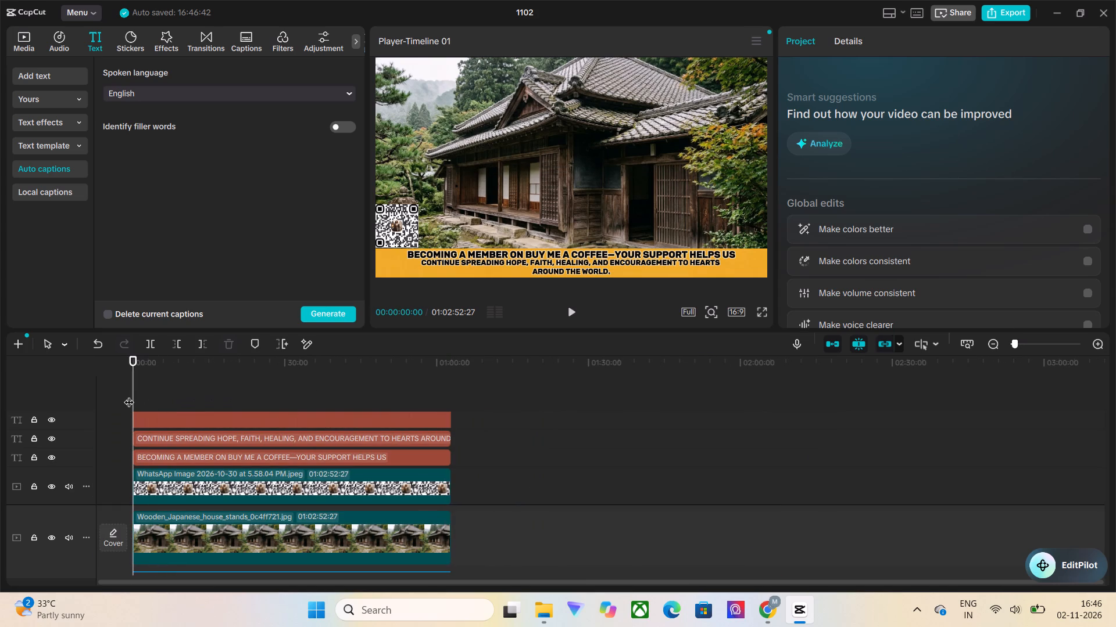
Select all the captions and look for a caption animation, searching for Fade In and browsing the unfiltered list.
{"action": "left_click_drag", "start_coordinate": [115, 395], "coordinate": [488, 416]}
{"action": "left_click", "coordinate": [889, 45]}
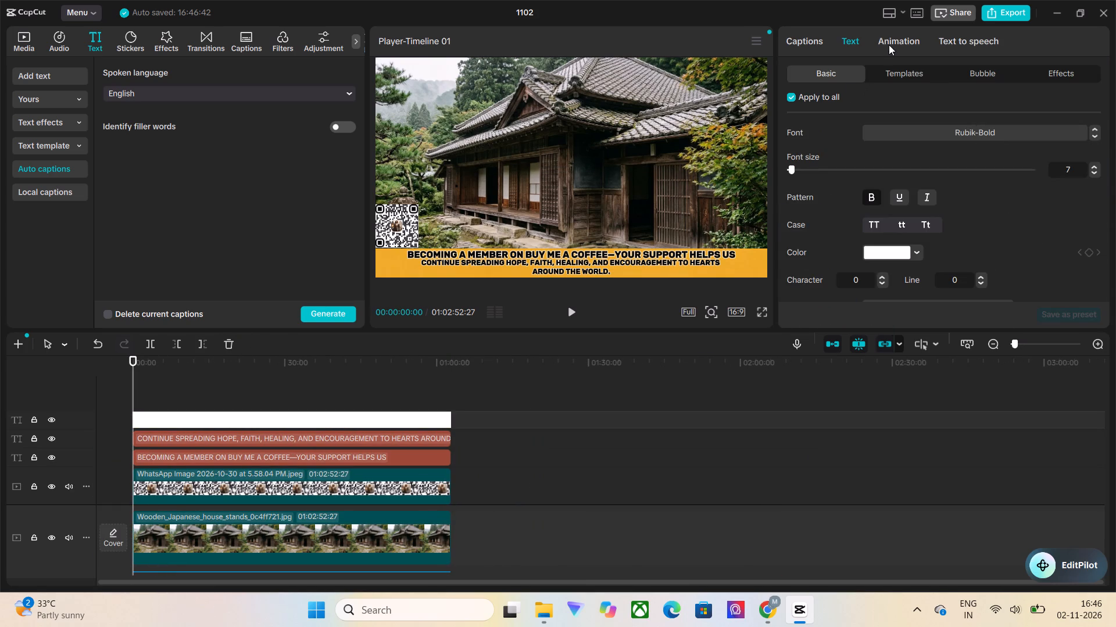
{"action": "left_click", "coordinate": [1061, 79]}
{"action": "left_click", "coordinate": [866, 110]}
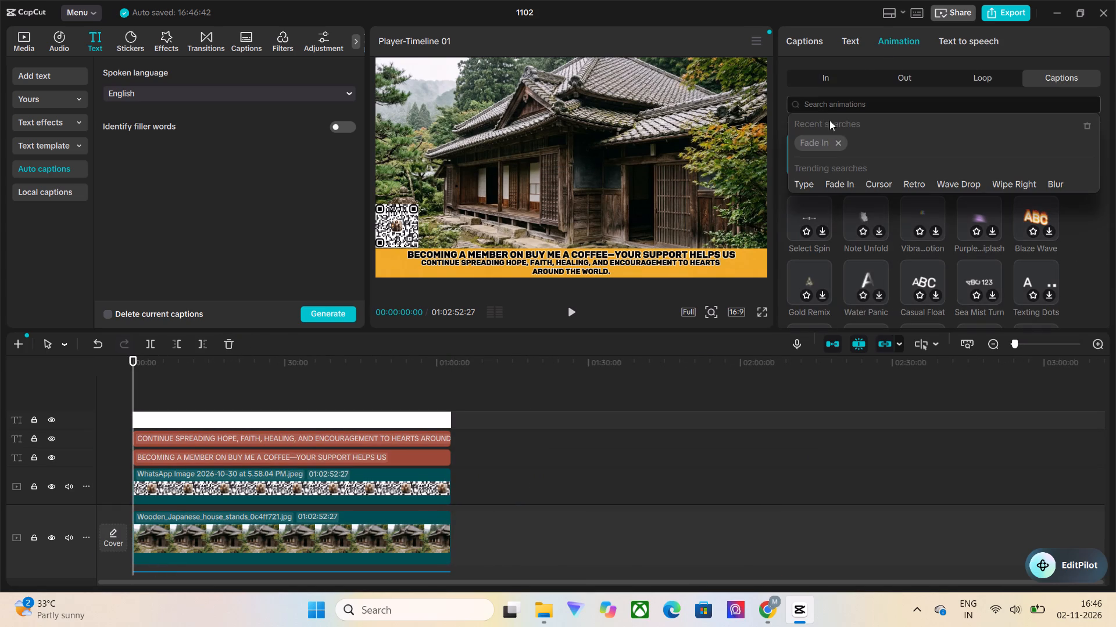
{"action": "left_click", "coordinate": [822, 145]}
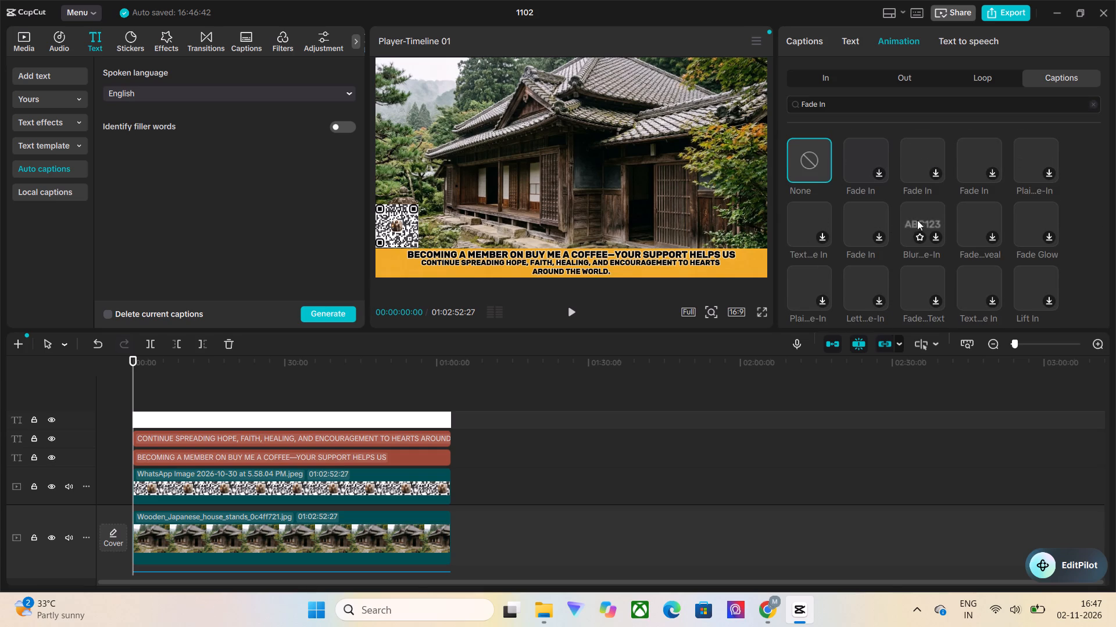
{"action": "scroll", "coordinate": [1021, 217], "scroll_direction": "down", "scroll_amount": 2}
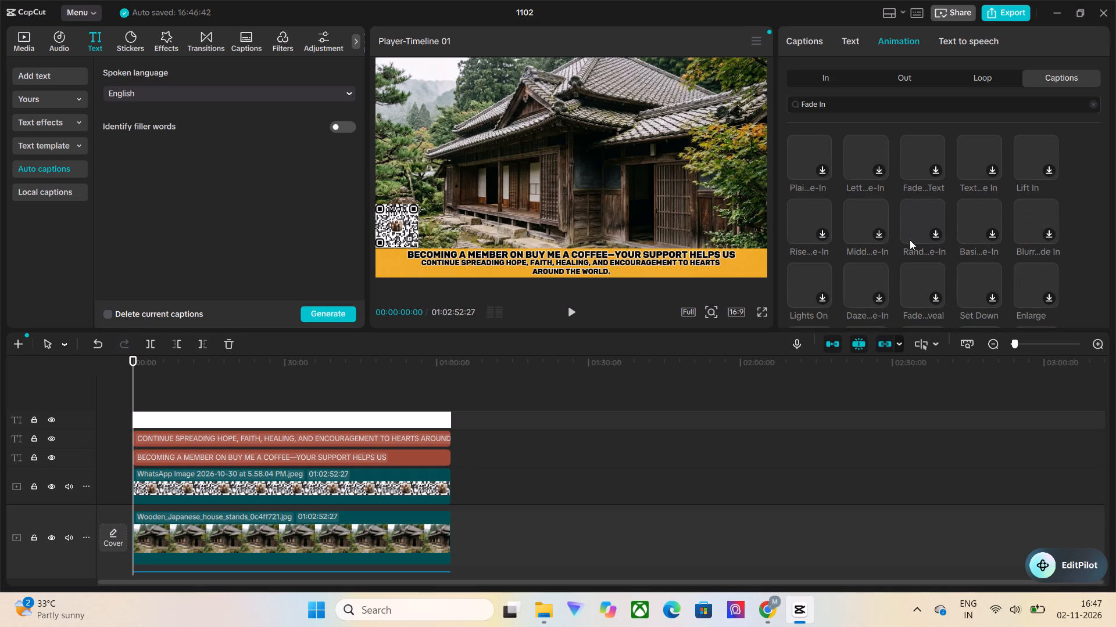
{"action": "scroll", "coordinate": [912, 240], "scroll_direction": "up", "scroll_amount": 5}
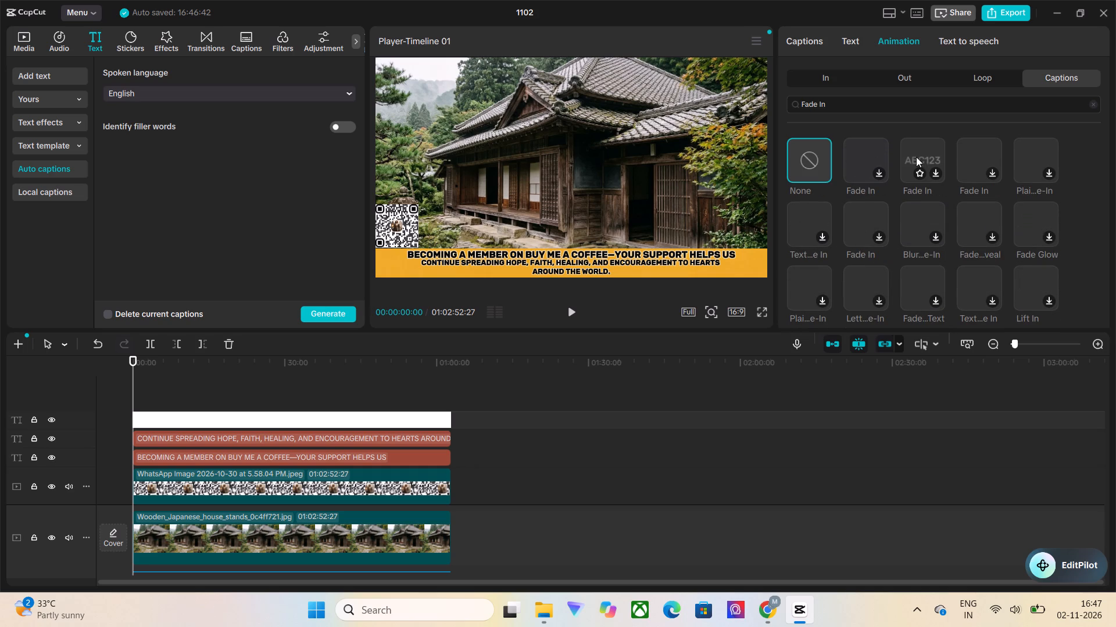
{"action": "left_click", "coordinate": [1094, 107]}
{"action": "scroll", "coordinate": [1087, 196], "scroll_direction": "down", "scroll_amount": 3}
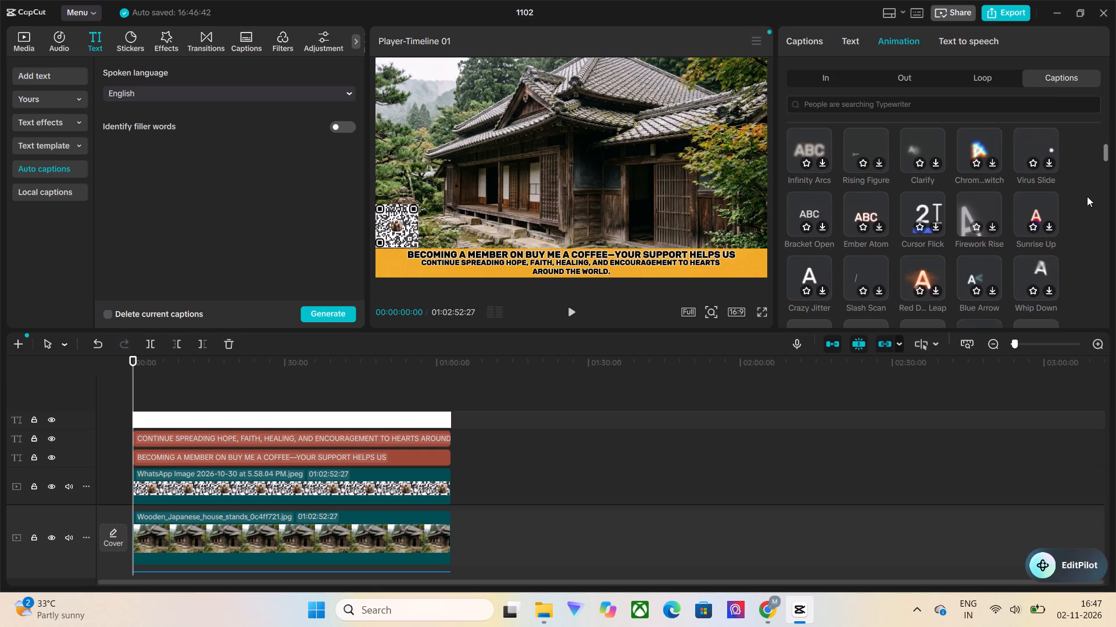
{"action": "scroll", "coordinate": [1087, 196], "scroll_direction": "down", "scroll_amount": 7}
{"action": "scroll", "coordinate": [1082, 202], "scroll_direction": "up", "scroll_amount": 3}
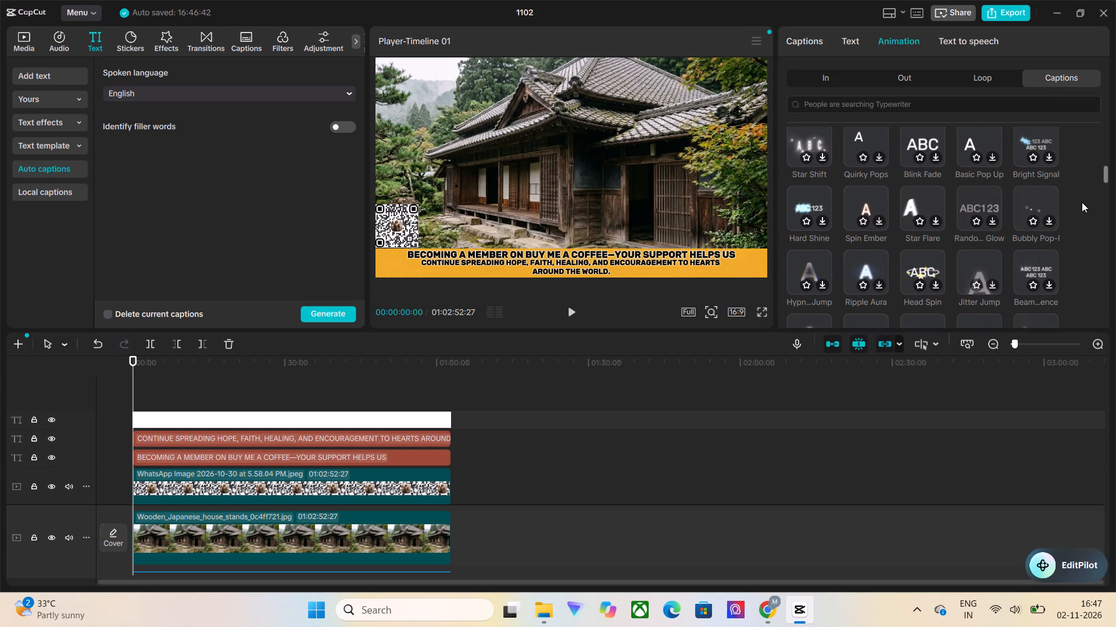
Browse the rest of the caption animations, down to the end of the list, for one that suits the selected captions.
{"action": "scroll", "coordinate": [913, 219], "scroll_direction": "down", "scroll_amount": 3}
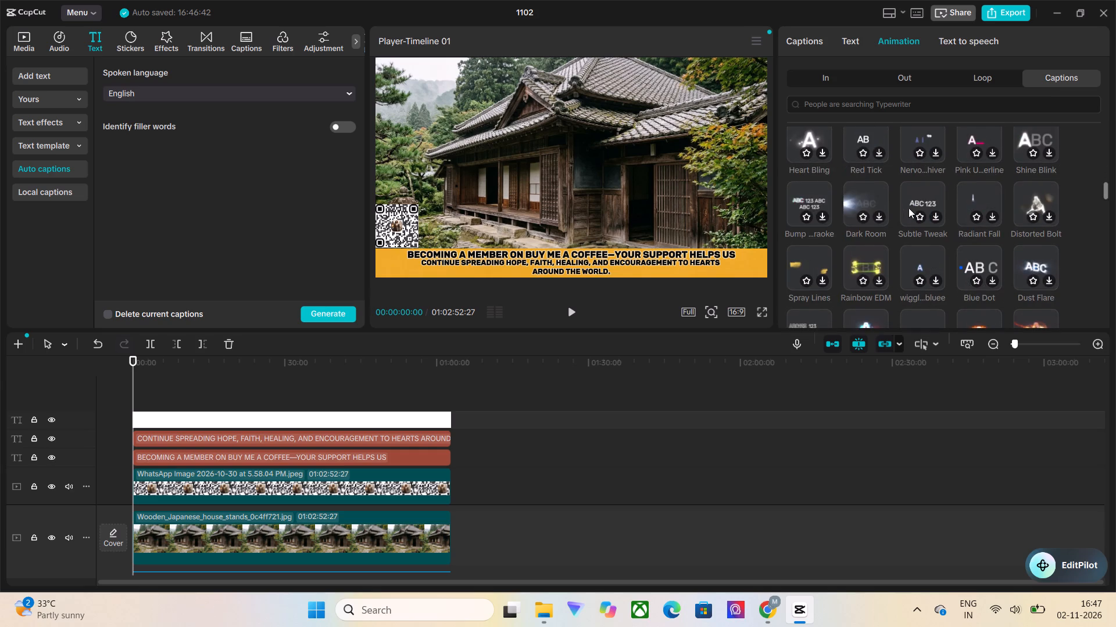
{"action": "scroll", "coordinate": [908, 209], "scroll_direction": "down", "scroll_amount": 9}
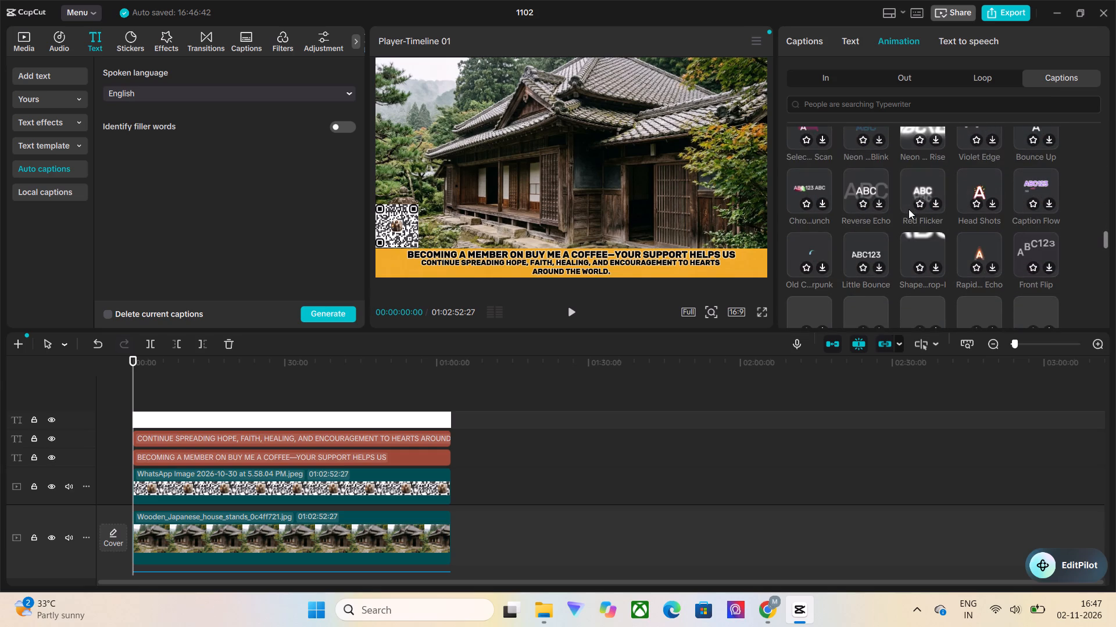
{"action": "scroll", "coordinate": [908, 209], "scroll_direction": "down", "scroll_amount": 1}
{"action": "scroll", "coordinate": [908, 209], "scroll_direction": "up", "scroll_amount": 1}
{"action": "scroll", "coordinate": [908, 209], "scroll_direction": "down", "scroll_amount": 1}
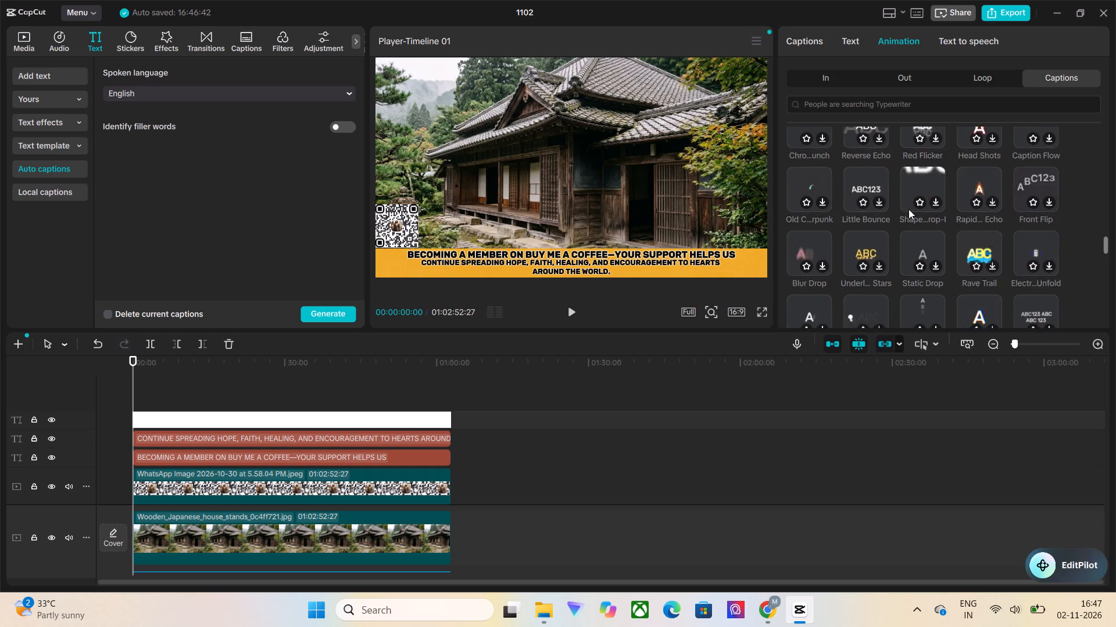
{"action": "scroll", "coordinate": [908, 209], "scroll_direction": "down", "scroll_amount": 9}
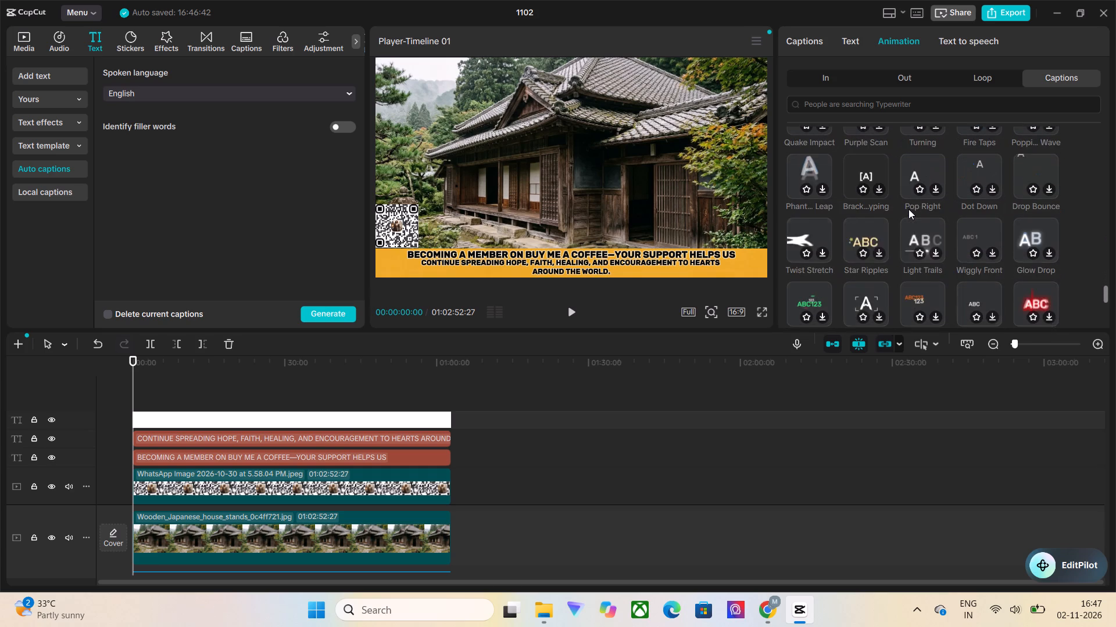
{"action": "scroll", "coordinate": [908, 209], "scroll_direction": "down", "scroll_amount": 9}
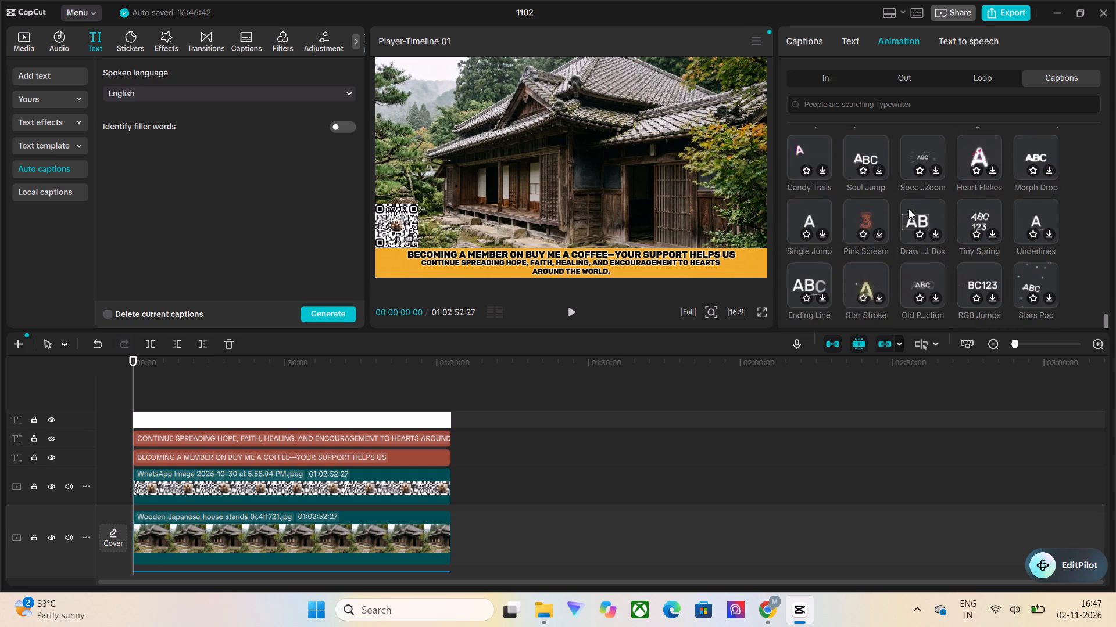
Deselect the captions and play back the project from the start of the timeline to check it.
{"action": "left_click", "coordinate": [174, 383]}
{"action": "left_click_drag", "start_coordinate": [173, 384], "coordinate": [124, 384]}
{"action": "left_click", "coordinate": [567, 311]}
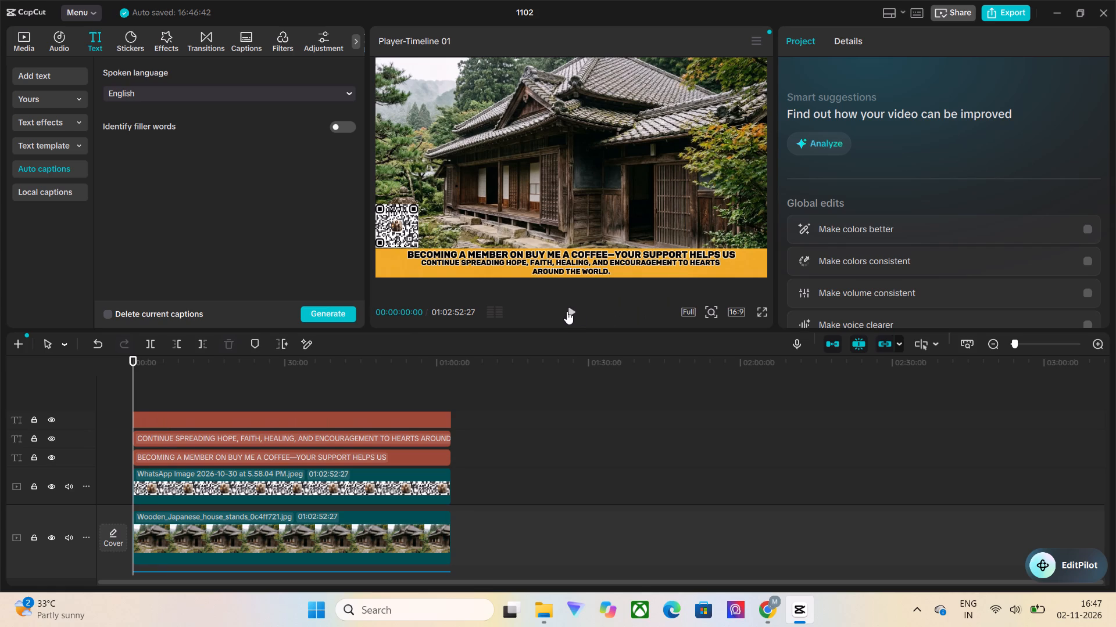
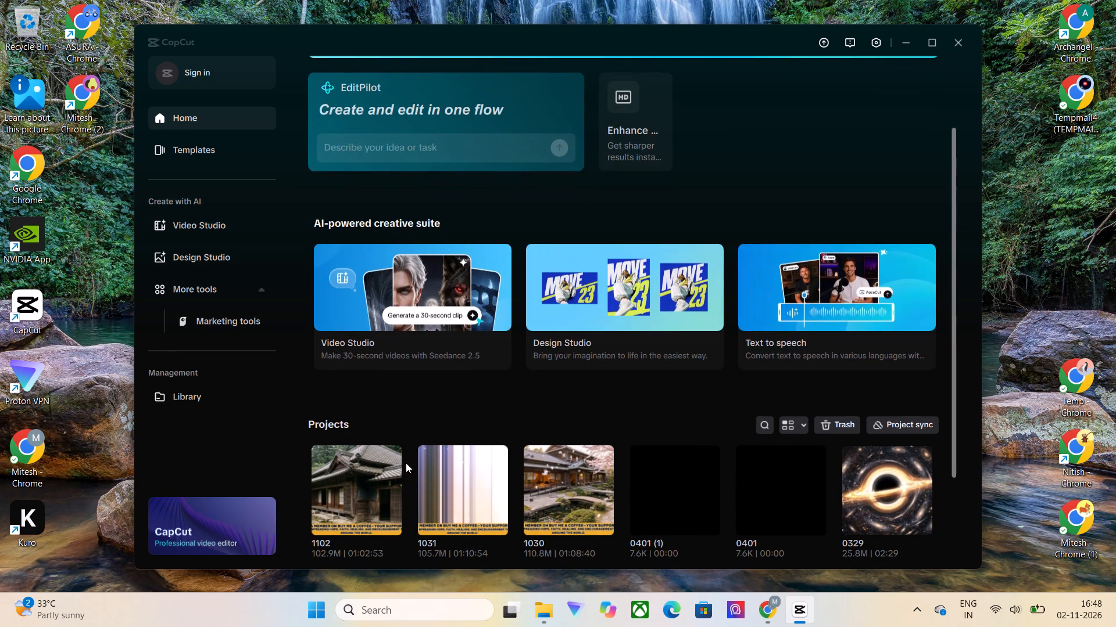
Reopen project 1102 from the saved projects.
{"action": "left_click", "coordinate": [359, 485]}
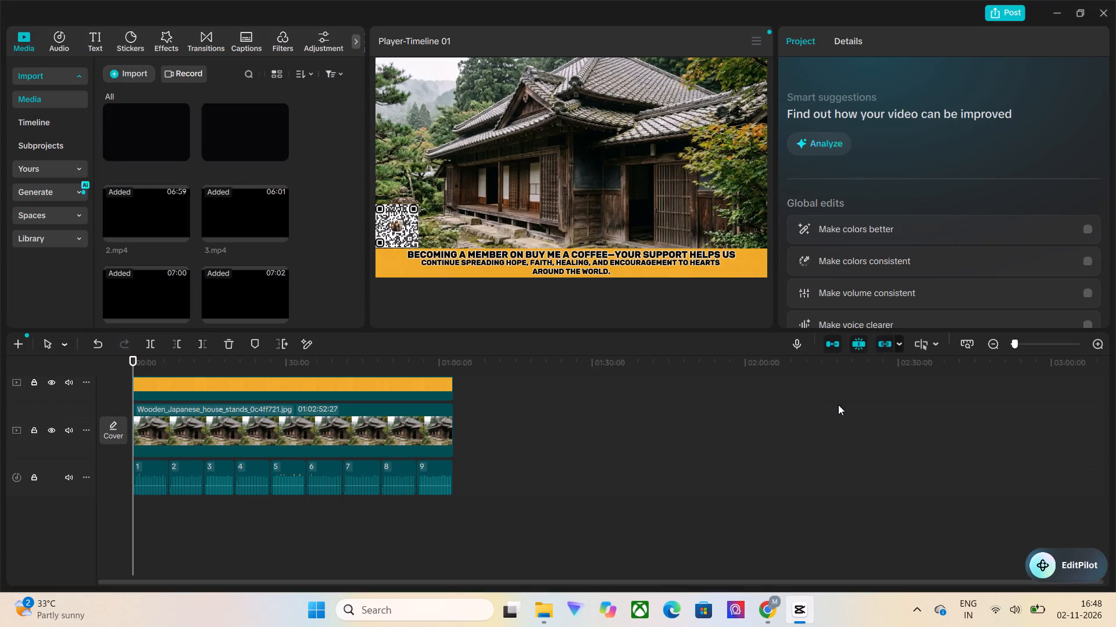
Select all the captions on the timeline and apply the Fade In caption animation, finding it by searching for Fade In.
{"action": "scroll", "coordinate": [602, 474], "scroll_direction": "up", "scroll_amount": 5}
{"action": "scroll", "coordinate": [458, 446], "scroll_direction": "up", "scroll_amount": 2}
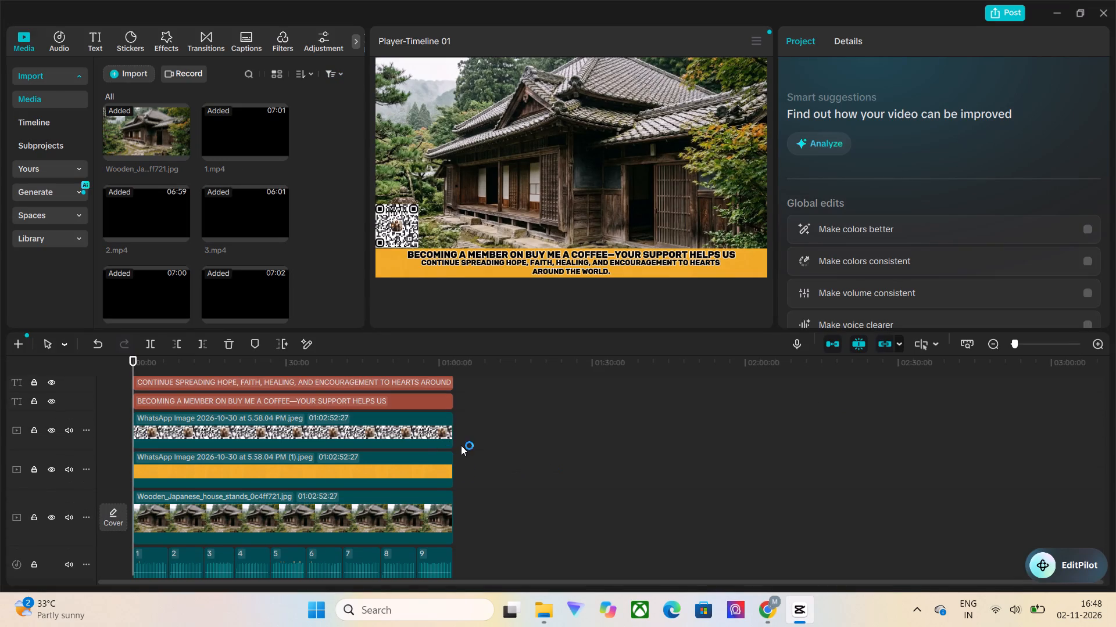
{"action": "scroll", "coordinate": [461, 445], "scroll_direction": "up", "scroll_amount": 3}
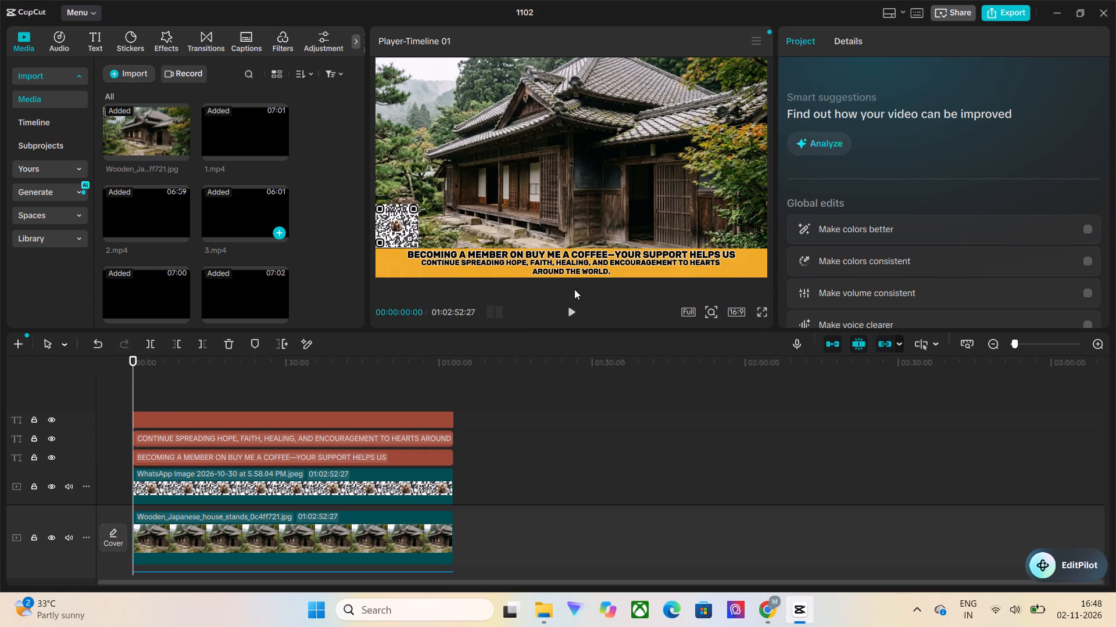
{"action": "left_click_drag", "start_coordinate": [108, 387], "coordinate": [428, 387]}
{"action": "left_click", "coordinate": [126, 387]}
{"action": "left_click", "coordinate": [151, 385]}
{"action": "left_click_drag", "start_coordinate": [151, 385], "coordinate": [133, 388]}
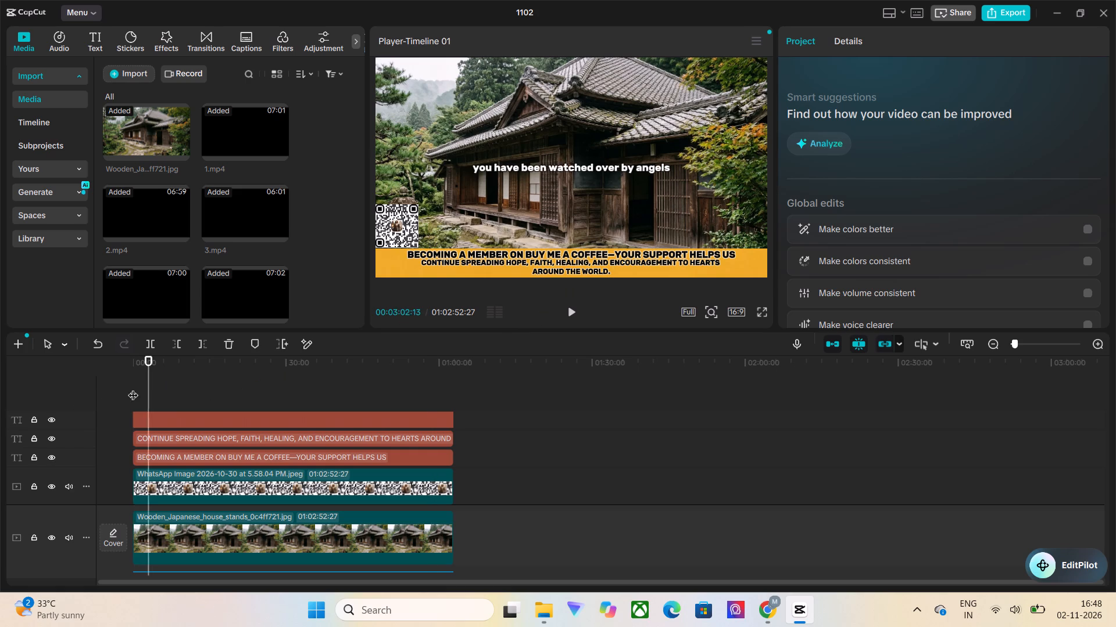
{"action": "left_click_drag", "start_coordinate": [133, 388], "coordinate": [120, 391]}
{"action": "left_click_drag", "start_coordinate": [116, 394], "coordinate": [503, 424]}
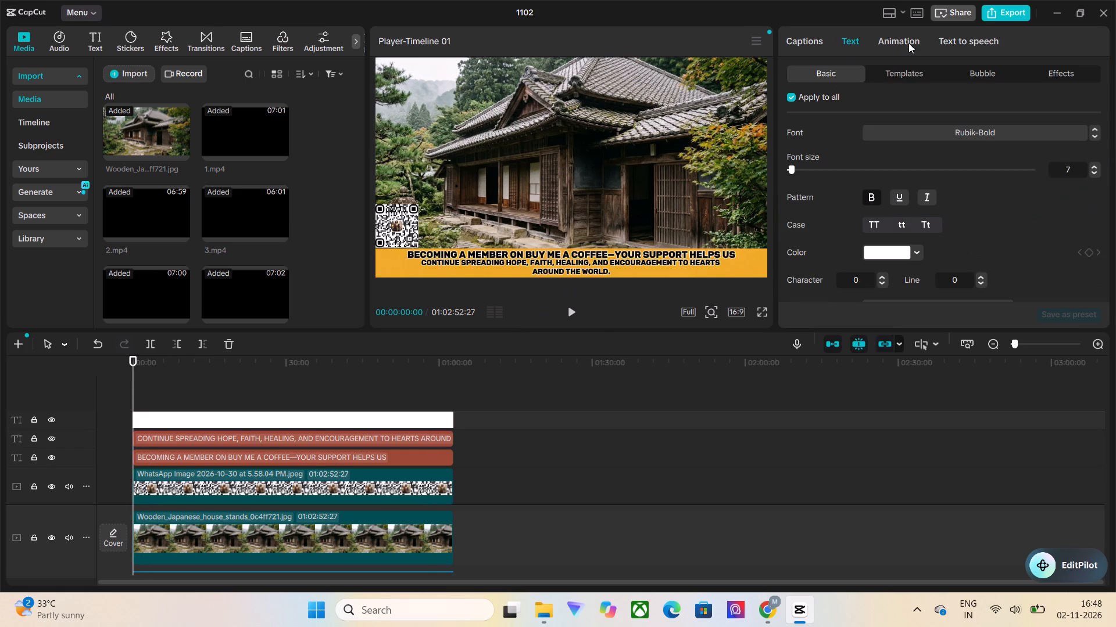
{"action": "left_click", "coordinate": [908, 43]}
{"action": "left_click", "coordinate": [1049, 73]}
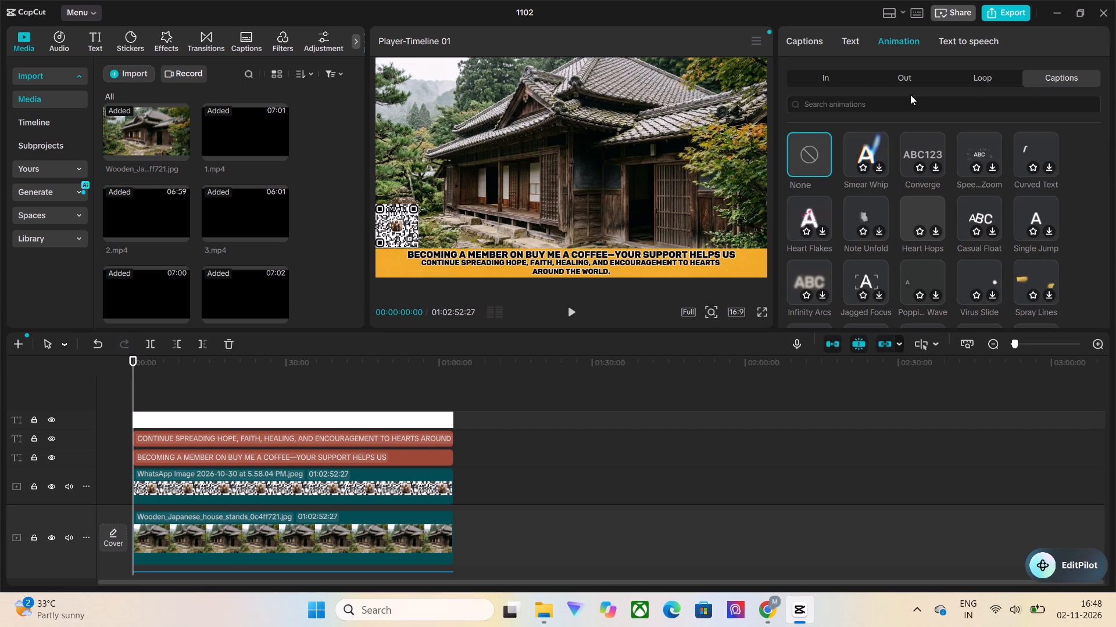
{"action": "left_click", "coordinate": [910, 95]}
{"action": "left_click", "coordinate": [903, 98]}
{"action": "left_click", "coordinate": [814, 145]}
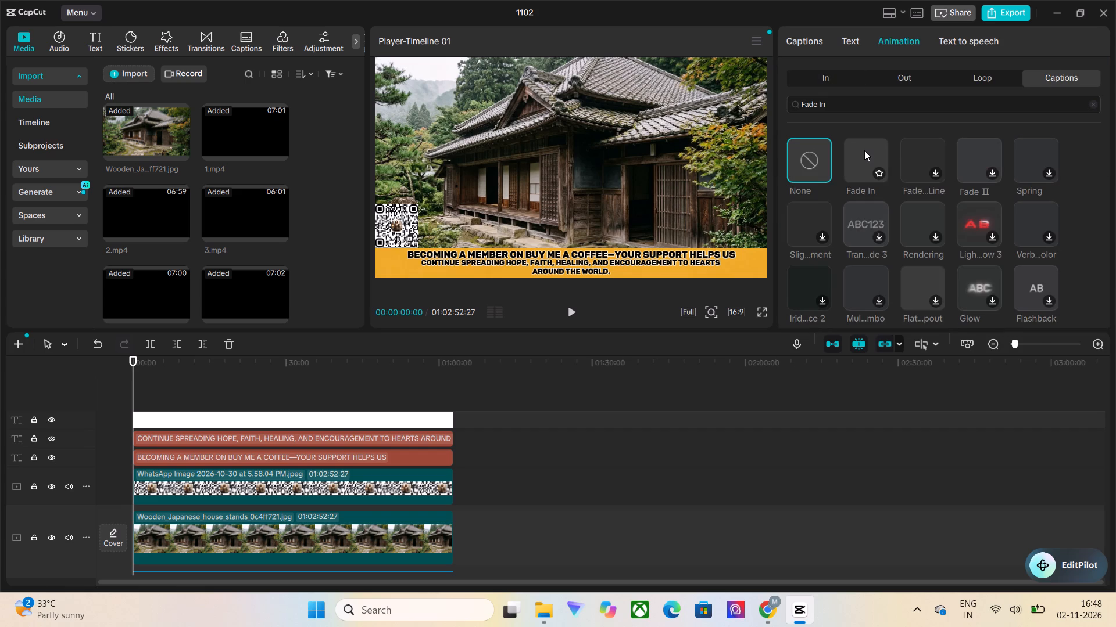
{"action": "left_click", "coordinate": [876, 163]}
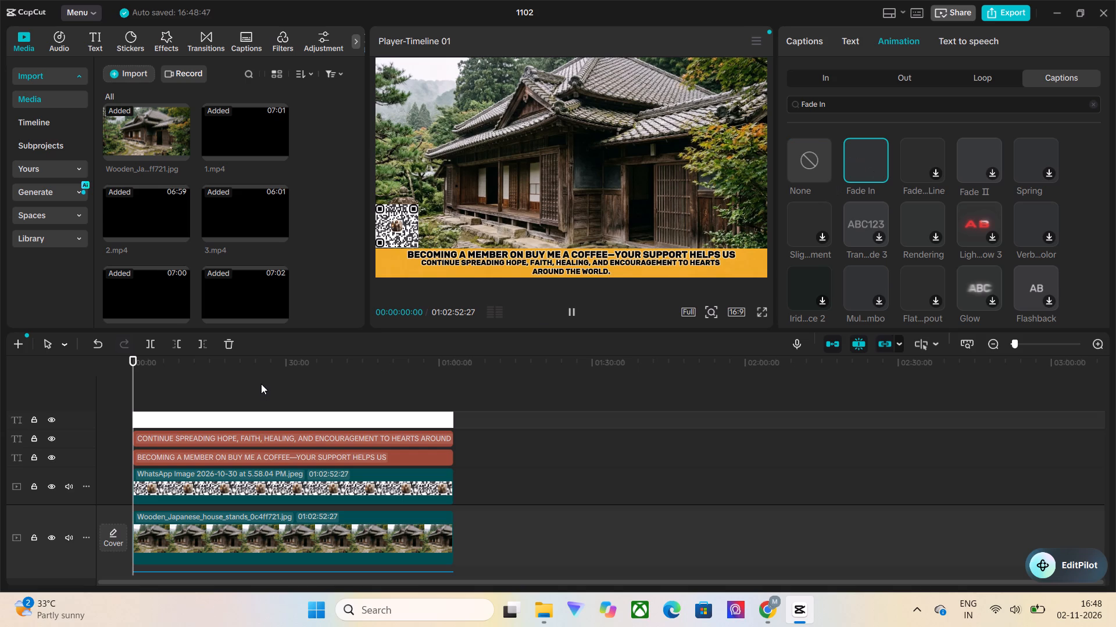
Return the playhead to the start of the timeline and briefly play the captions to check their animation.
{"action": "left_click", "coordinate": [144, 386]}
{"action": "left_click_drag", "start_coordinate": [144, 386], "coordinate": [121, 390]}
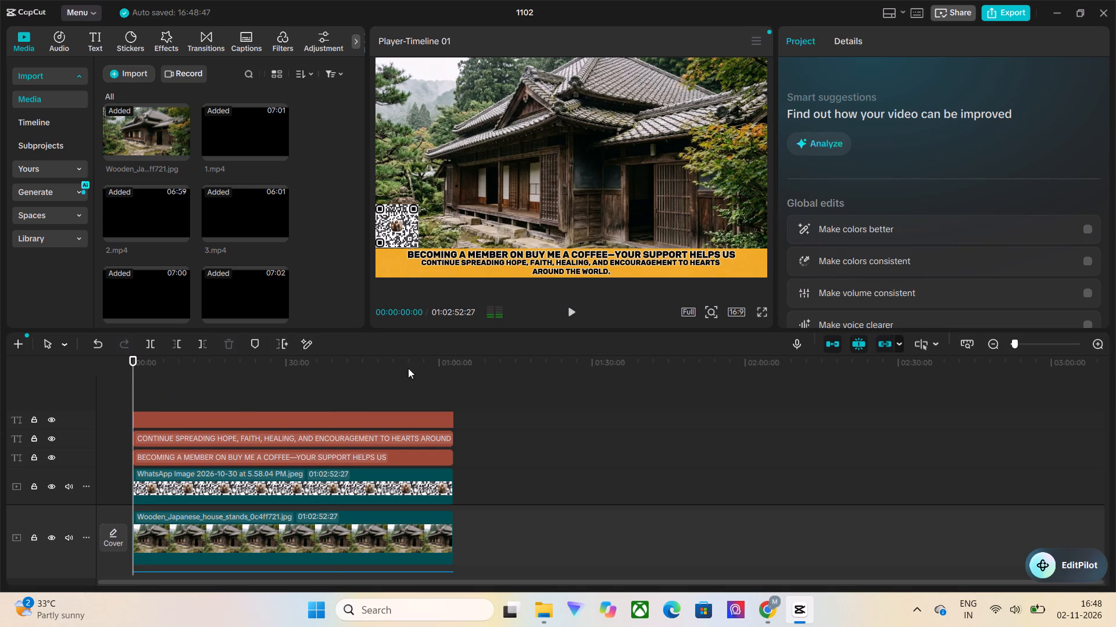
{"action": "left_click", "coordinate": [577, 315]}
{"action": "left_click", "coordinate": [570, 312]}
Give all main captions a black background with 12% opacity and 10% rounded rectangle, and preview it.
{"action": "left_click", "coordinate": [570, 169]}
{"action": "scroll", "coordinate": [927, 242], "scroll_direction": "down", "scroll_amount": 3}
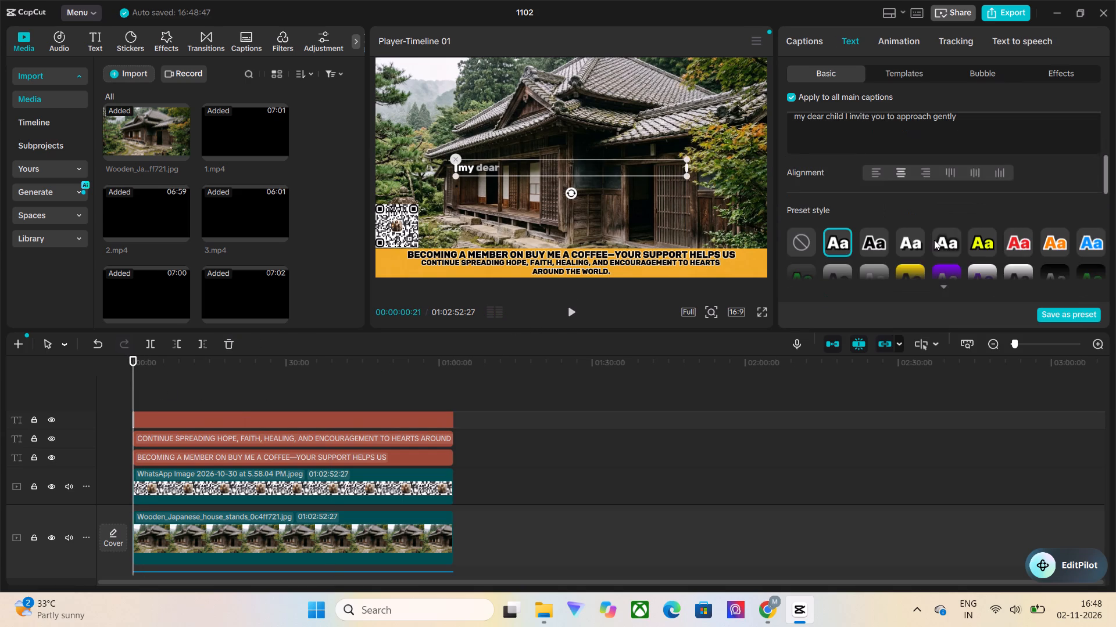
{"action": "scroll", "coordinate": [934, 240], "scroll_direction": "down", "scroll_amount": 4}
{"action": "scroll", "coordinate": [874, 244], "scroll_direction": "down", "scroll_amount": 3}
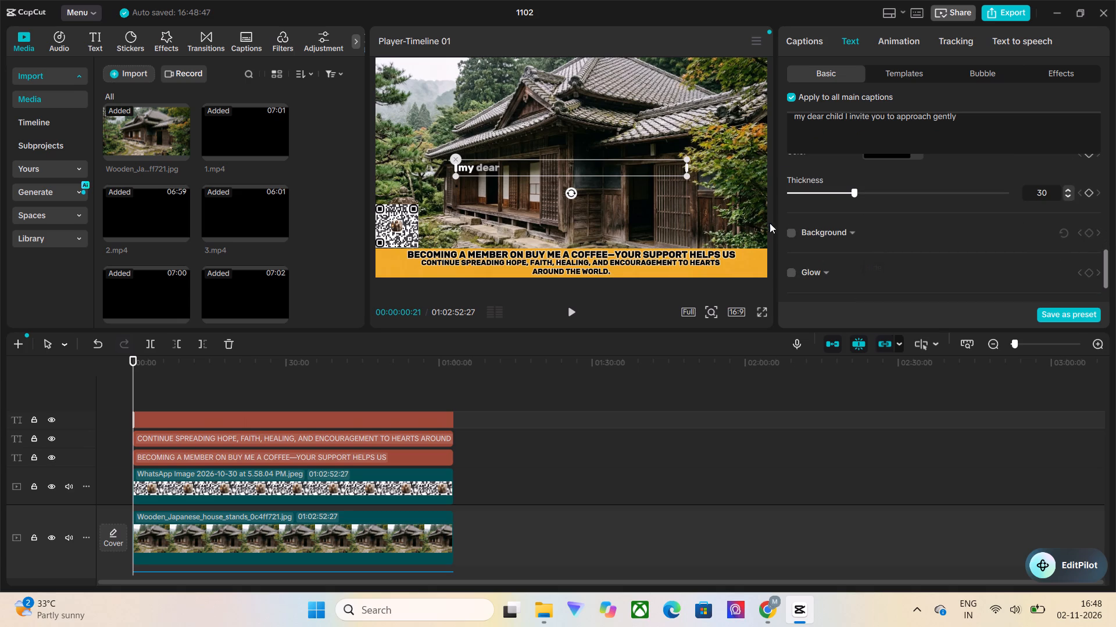
{"action": "left_click", "coordinate": [787, 232]}
{"action": "scroll", "coordinate": [930, 225], "scroll_direction": "down", "scroll_amount": 1}
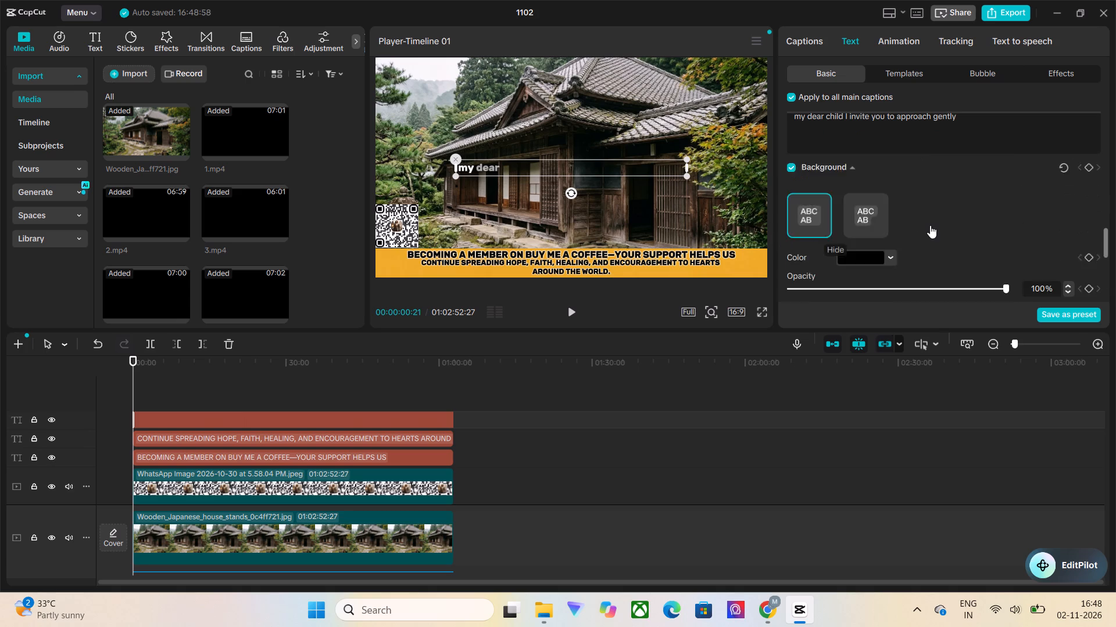
{"action": "scroll", "coordinate": [930, 225], "scroll_direction": "down", "scroll_amount": 1}
{"action": "left_click_drag", "start_coordinate": [865, 219], "coordinate": [820, 219]}
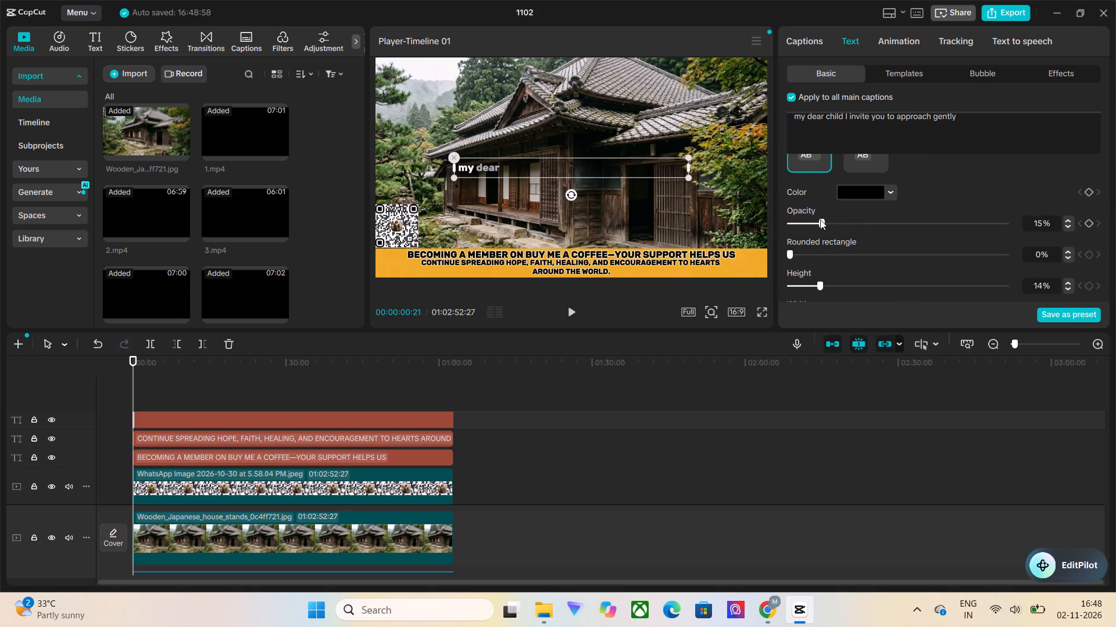
{"action": "left_click_drag", "start_coordinate": [820, 219], "coordinate": [816, 219]}
{"action": "left_click", "coordinate": [807, 254]}
{"action": "left_click", "coordinate": [811, 254]}
{"action": "left_click", "coordinate": [570, 308]}
Search the video effects for snow and add the Snowstorm effect at the start of the timeline.
{"action": "left_click", "coordinate": [155, 388]}
{"action": "left_click_drag", "start_coordinate": [155, 388], "coordinate": [124, 388]}
{"action": "left_click", "coordinate": [171, 44]}
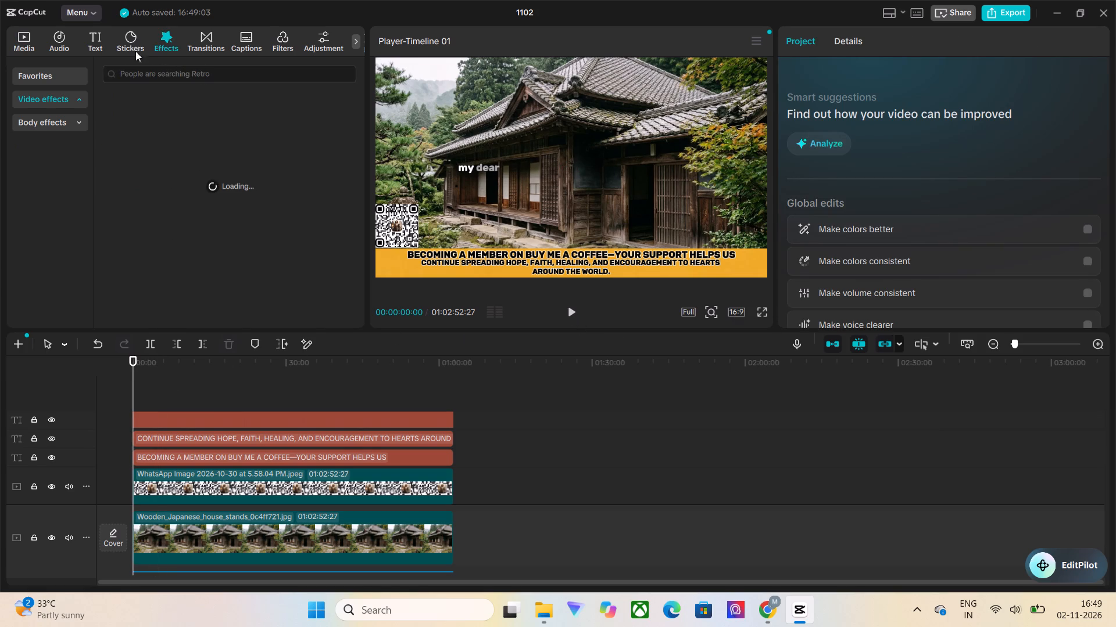
{"action": "left_click", "coordinate": [146, 73]}
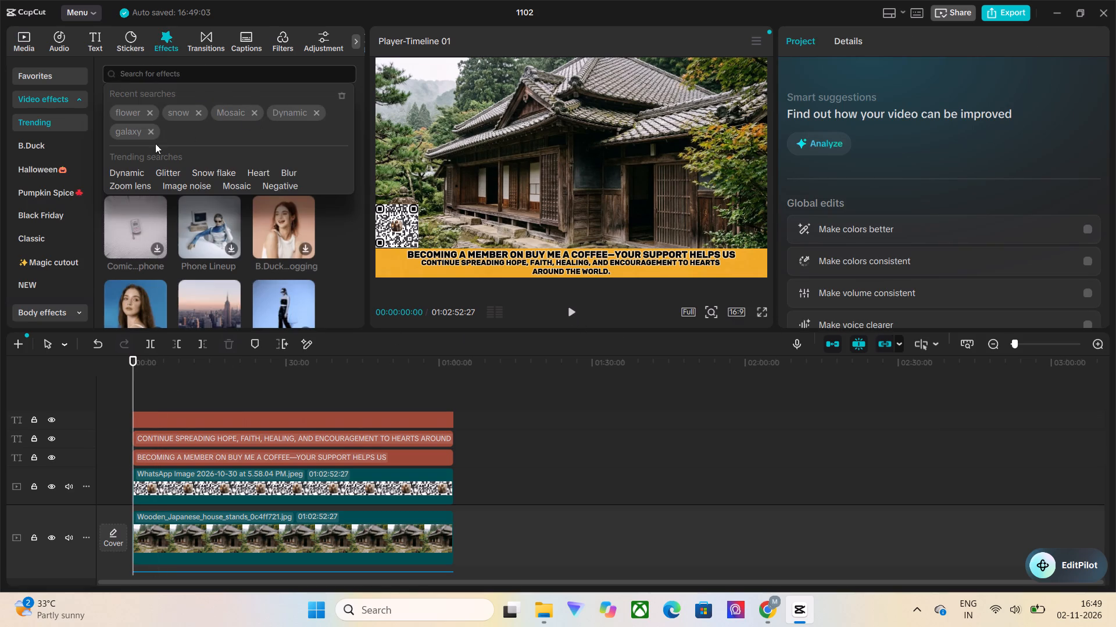
{"action": "left_click", "coordinate": [176, 117]}
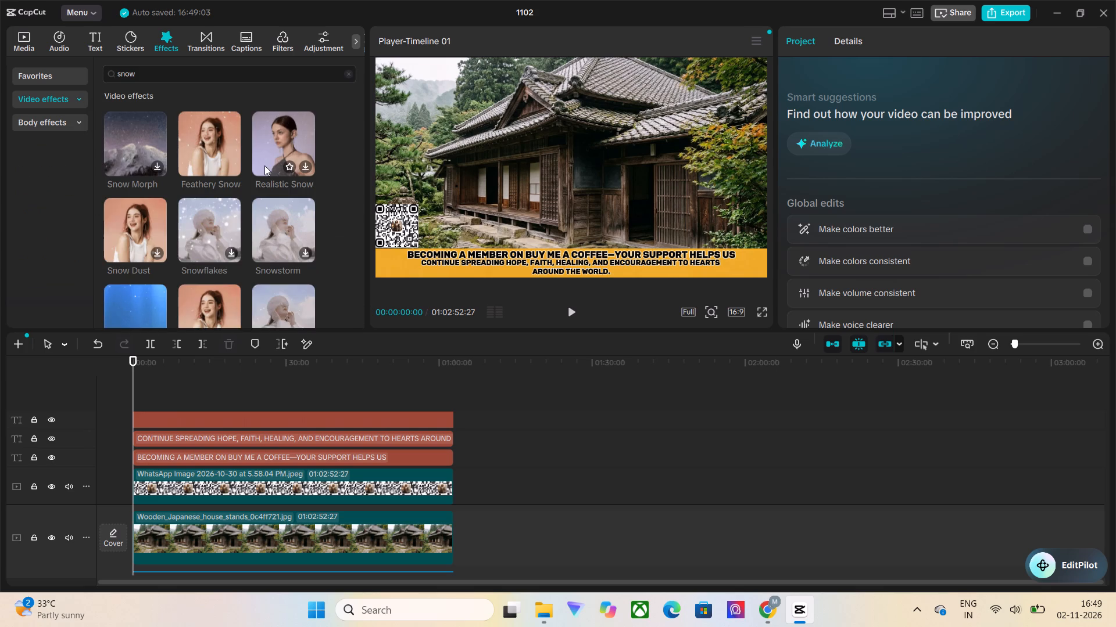
{"action": "left_click", "coordinate": [278, 221]}
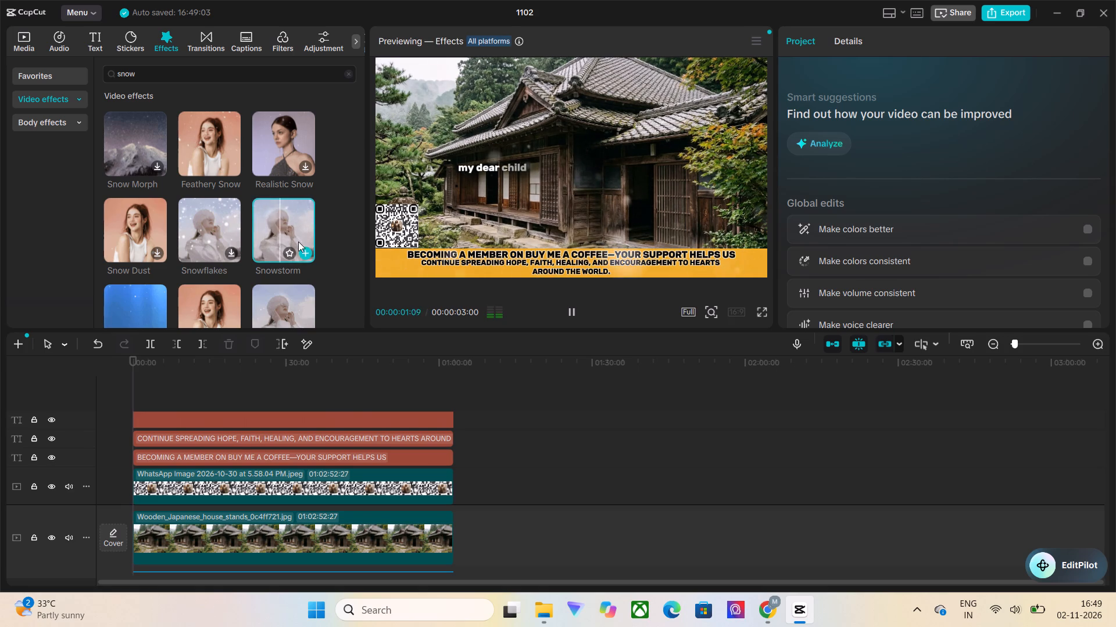
{"action": "left_click", "coordinate": [307, 254]}
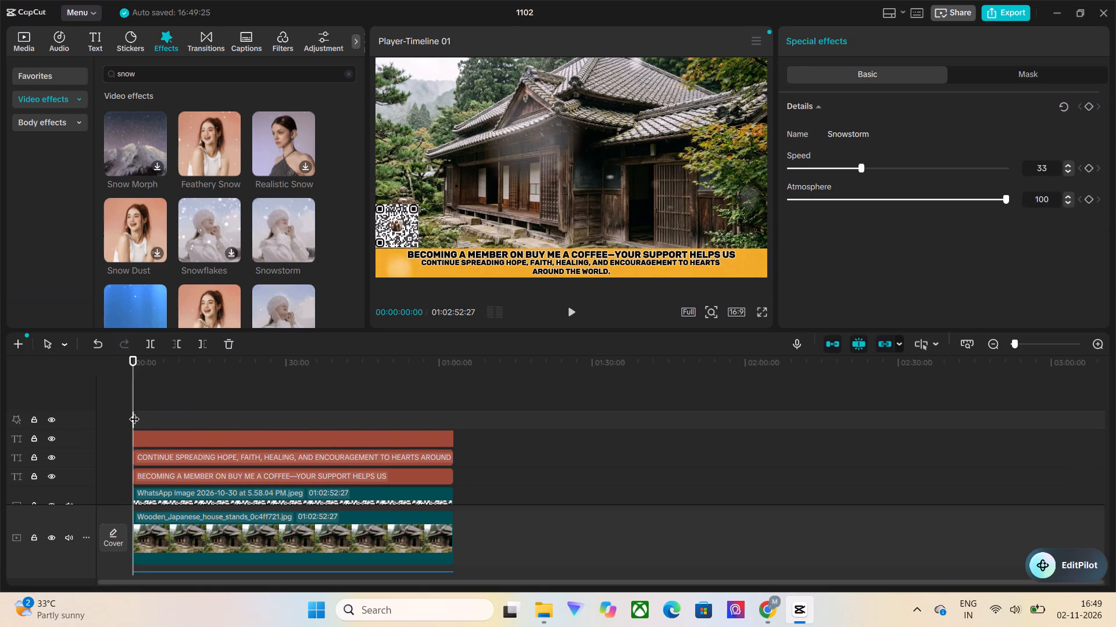
Extend the Snowstorm effect to the end of the house image at 01:02:52:27.
{"action": "left_click_drag", "start_coordinate": [132, 419], "coordinate": [468, 412]}
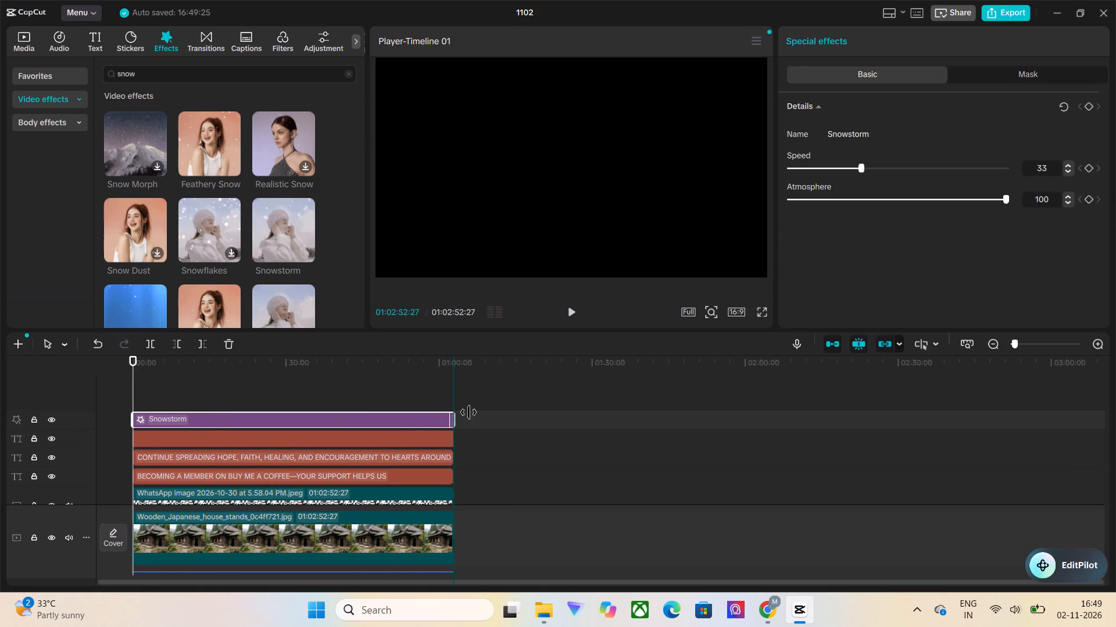
{"action": "left_click_drag", "start_coordinate": [468, 412], "coordinate": [456, 412]}
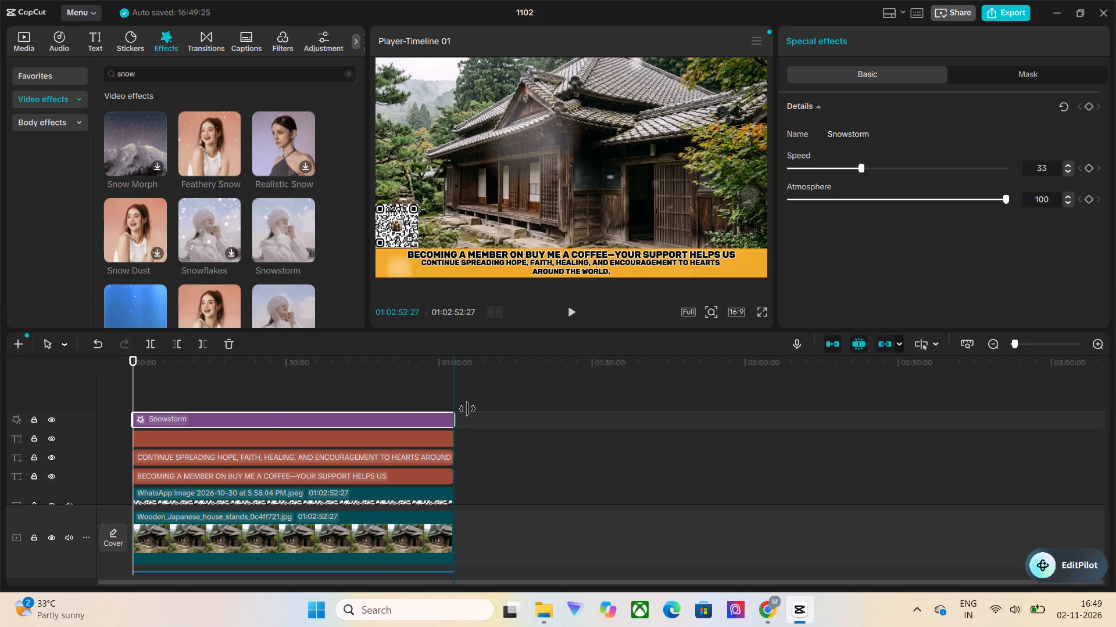
{"action": "left_click", "coordinate": [505, 393]}
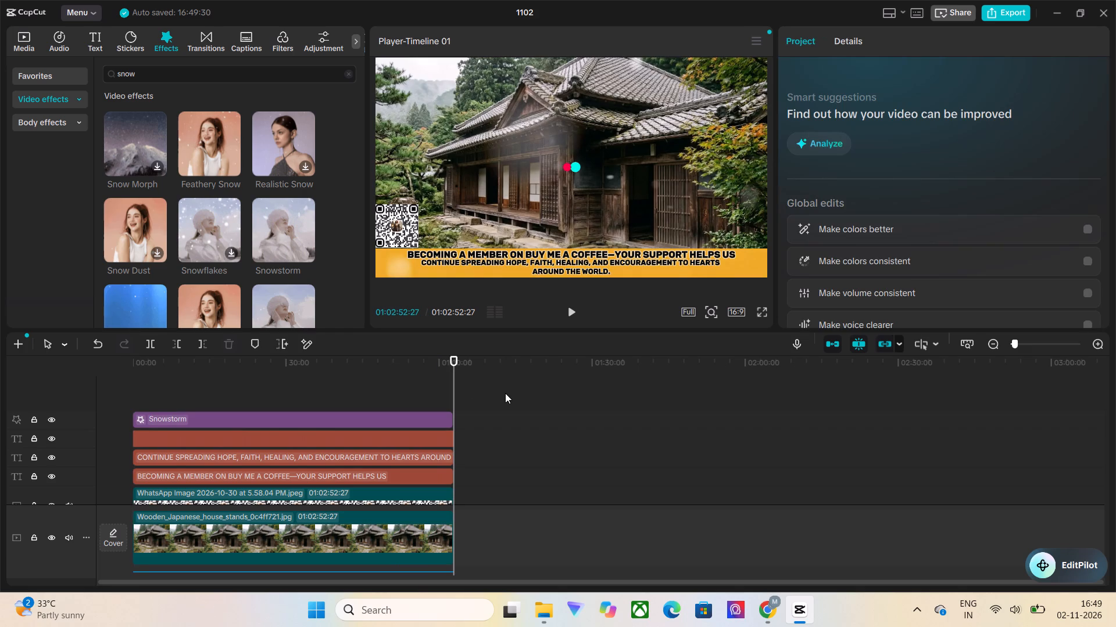
{"action": "scroll", "coordinate": [550, 399], "scroll_direction": "up", "scroll_amount": 3, "text": "ctrl"}
{"action": "scroll", "coordinate": [681, 397], "scroll_direction": "up", "scroll_amount": 3, "text": "ctrl"}
{"action": "scroll", "coordinate": [843, 397], "scroll_direction": "up", "scroll_amount": 7, "text": "ctrl"}
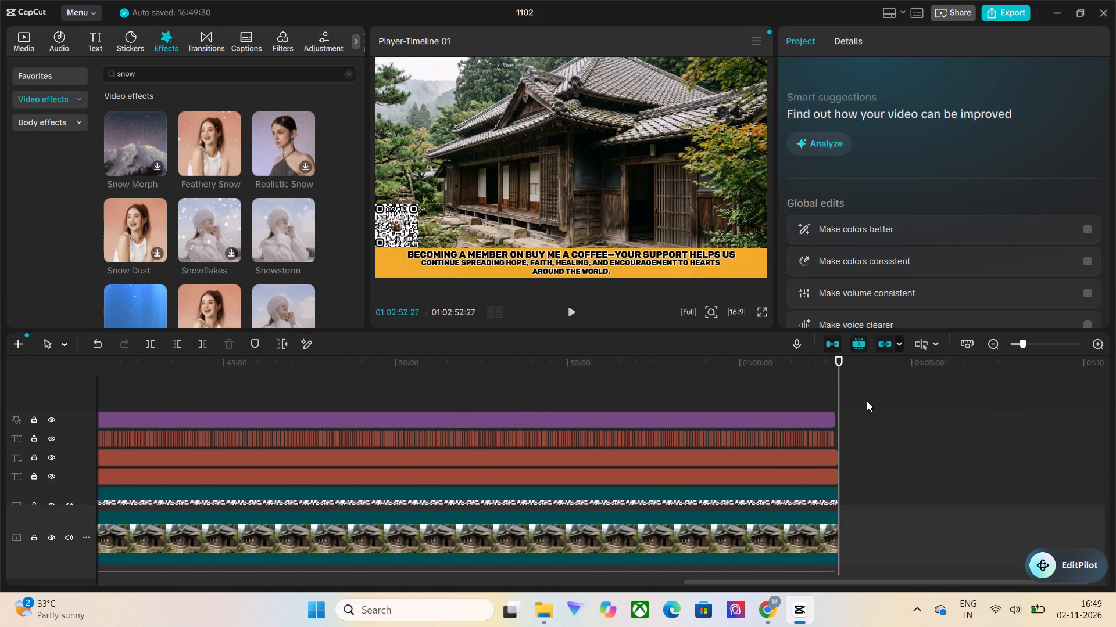
{"action": "scroll", "coordinate": [867, 401], "scroll_direction": "up", "scroll_amount": 7, "text": "ctrl"}
{"action": "left_click", "coordinate": [788, 398]}
{"action": "left_click", "coordinate": [810, 419]}
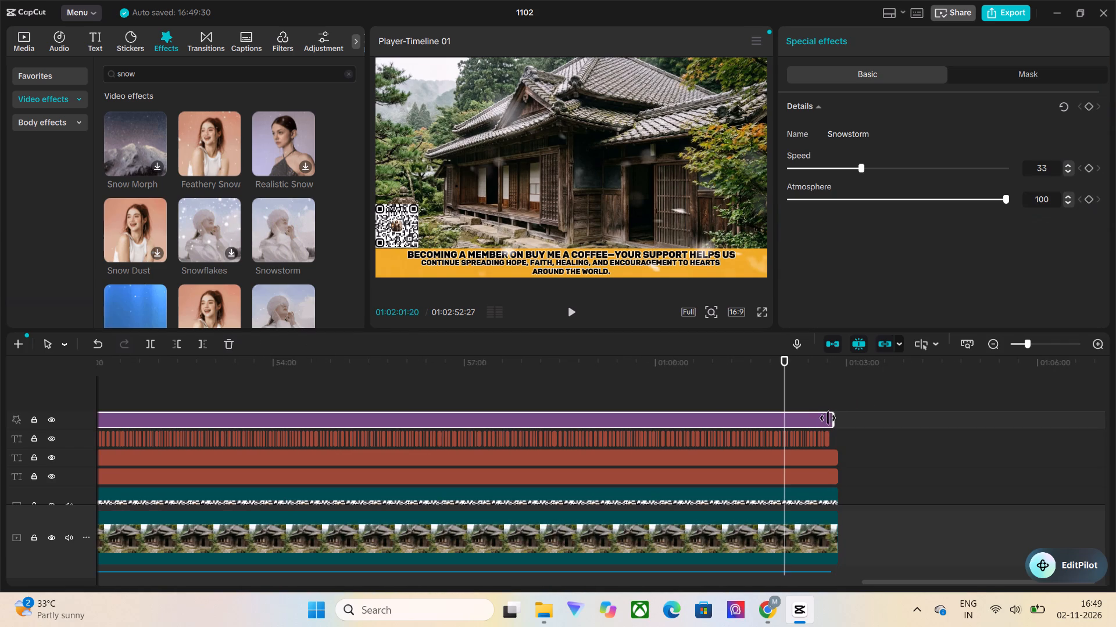
{"action": "left_click", "coordinate": [835, 416]}
{"action": "left_click", "coordinate": [838, 407]}
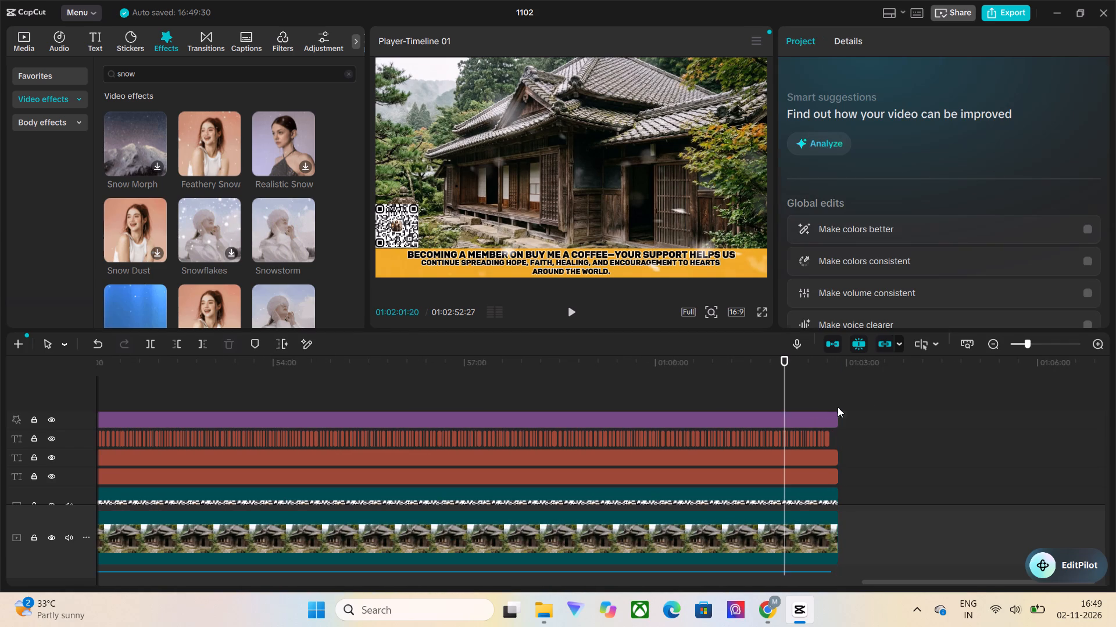
Make sure the Snowstorm effect's start edge is flush with the beginning of the timeline.
{"action": "scroll", "coordinate": [852, 398], "scroll_direction": "down", "scroll_amount": 17, "text": "ctrl"}
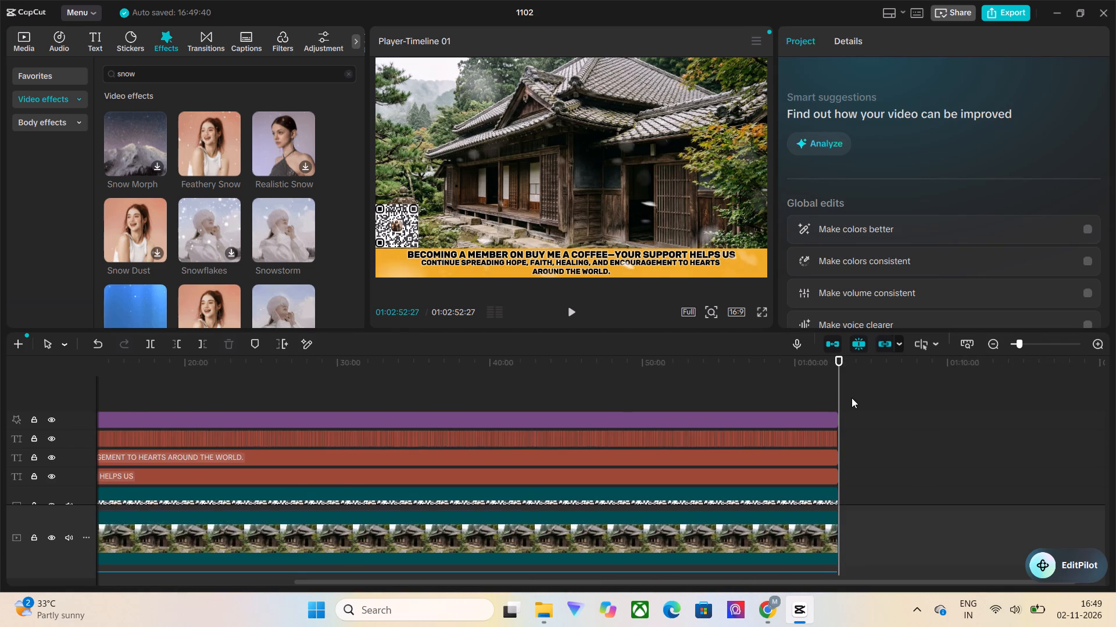
{"action": "left_click", "coordinate": [161, 421]}
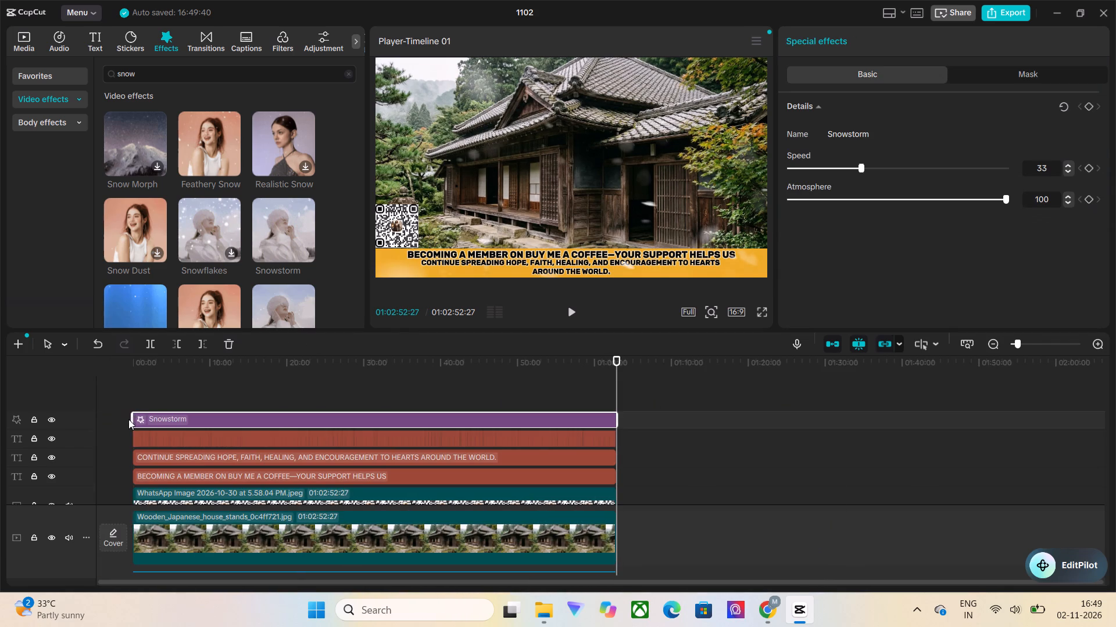
{"action": "left_click_drag", "start_coordinate": [133, 418], "coordinate": [125, 418]}
Move the Snowstorm effect beneath the captions, text overlays, QR code and yellow strip, directly above the house image.
{"action": "left_click", "coordinate": [596, 376]}
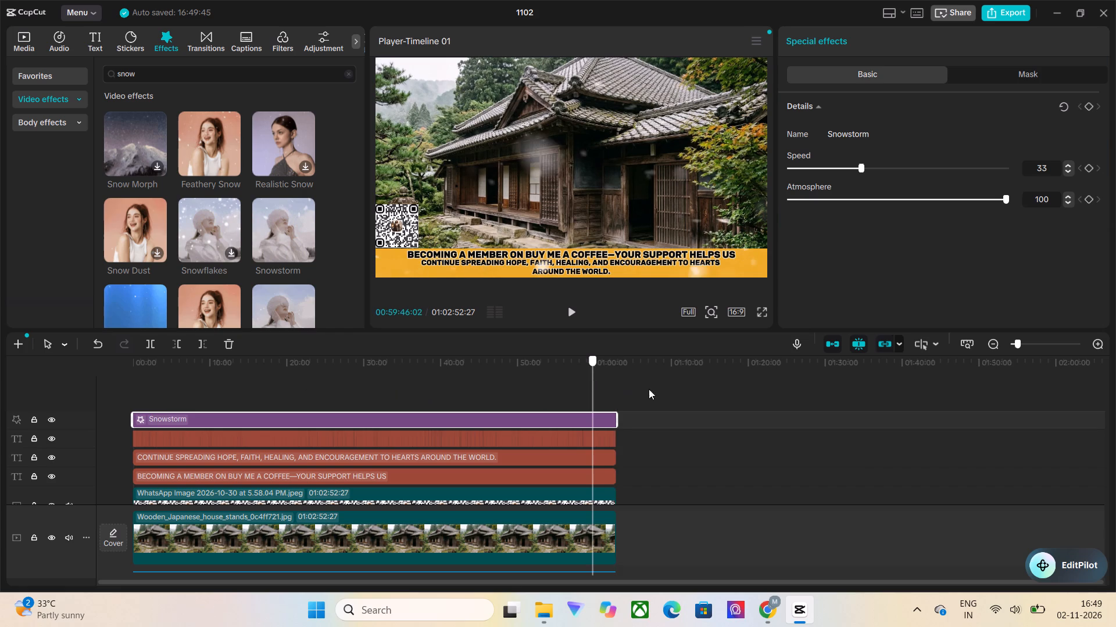
{"action": "left_click", "coordinate": [663, 389]}
{"action": "scroll", "coordinate": [692, 401], "scroll_direction": "up", "scroll_amount": 4, "text": "ctrl"}
{"action": "scroll", "coordinate": [764, 383], "scroll_direction": "up", "scroll_amount": 3, "text": "ctrl"}
{"action": "scroll", "coordinate": [873, 381], "scroll_direction": "up", "scroll_amount": 5, "text": "ctrl"}
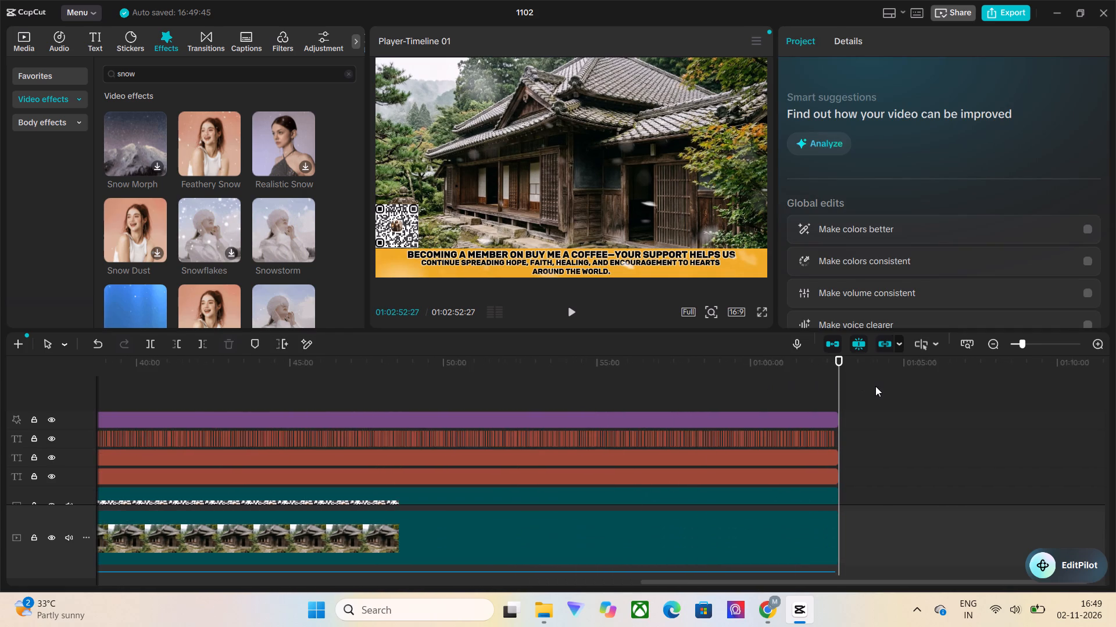
{"action": "scroll", "coordinate": [875, 386], "scroll_direction": "up", "scroll_amount": 4, "text": "ctrl"}
{"action": "left_click_drag", "start_coordinate": [806, 416], "coordinate": [807, 429]}
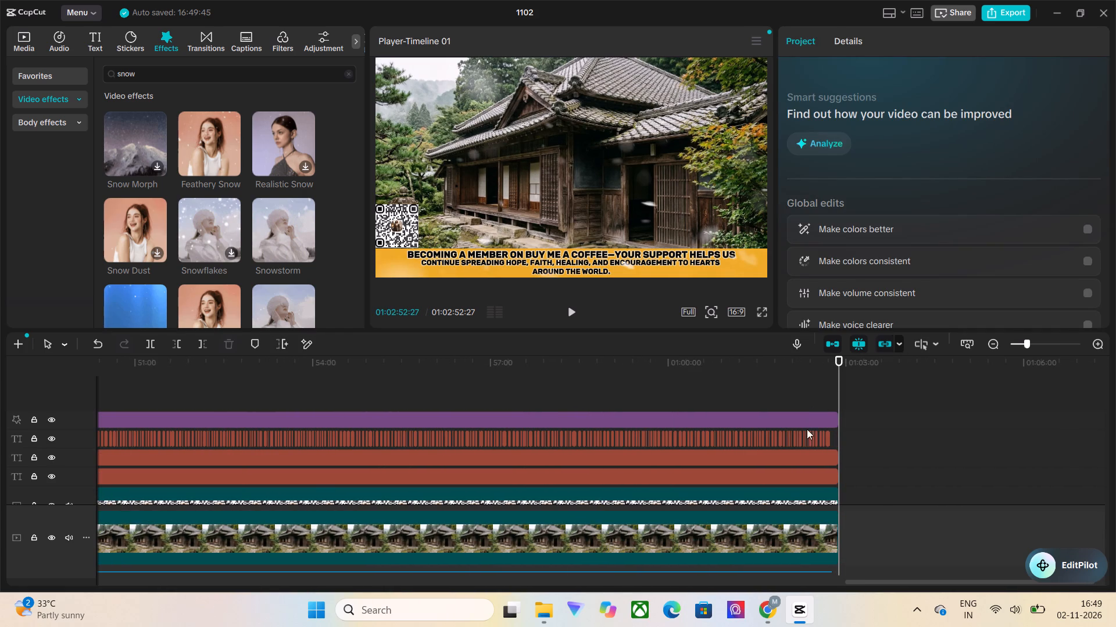
{"action": "left_click_drag", "start_coordinate": [807, 429], "coordinate": [810, 478]}
{"action": "scroll", "coordinate": [890, 417], "scroll_direction": "down", "scroll_amount": 2}
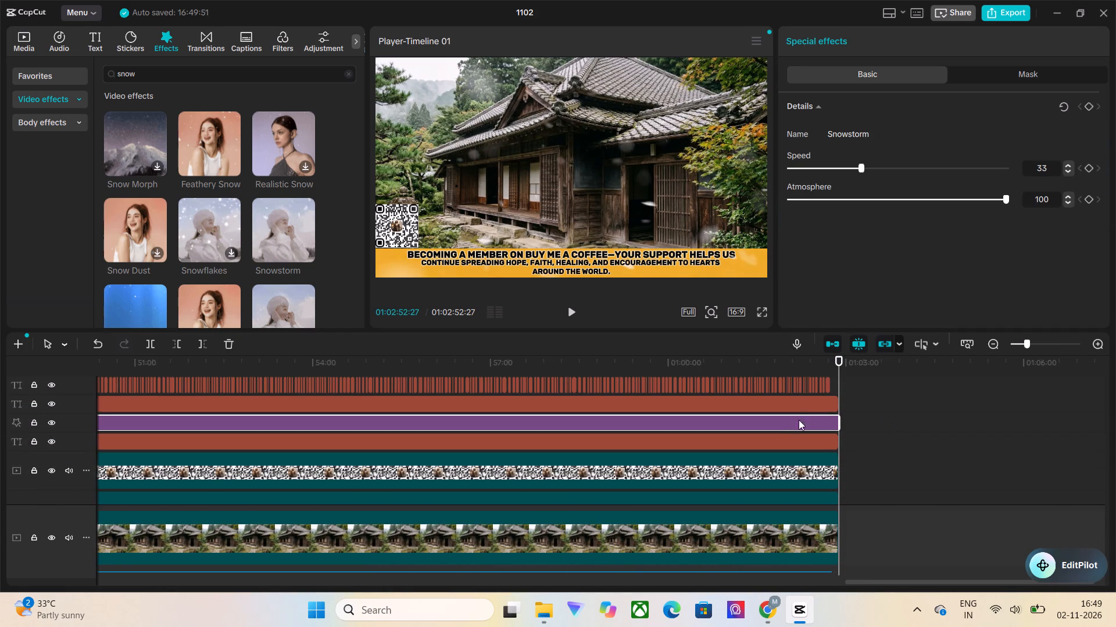
{"action": "left_click_drag", "start_coordinate": [790, 419], "coordinate": [793, 481]}
{"action": "scroll", "coordinate": [856, 450], "scroll_direction": "down", "scroll_amount": 3}
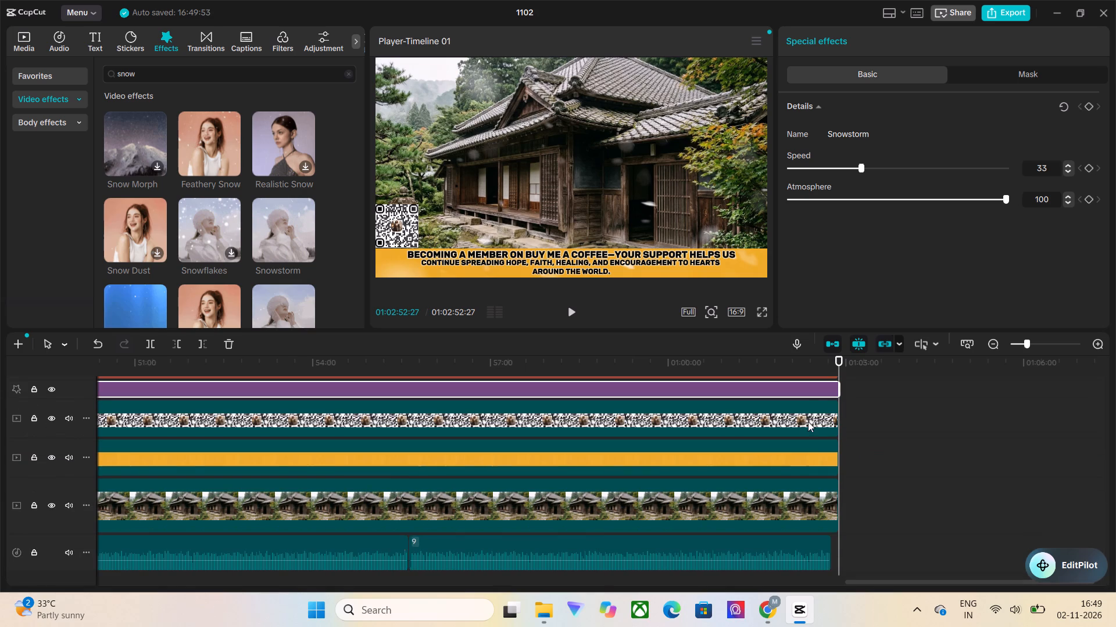
{"action": "left_click_drag", "start_coordinate": [799, 392], "coordinate": [800, 478]}
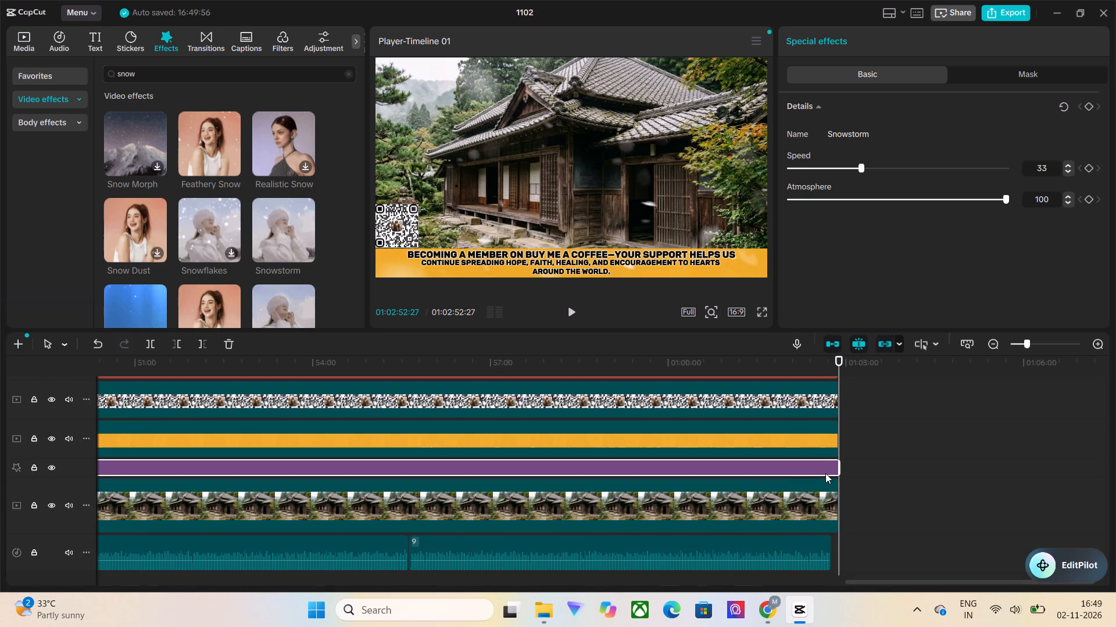
Play back the final seconds of the timeline to check the snowstorm, captions and overlays at the end of the video.
{"action": "left_click_drag", "start_coordinate": [822, 473], "coordinate": [815, 473]}
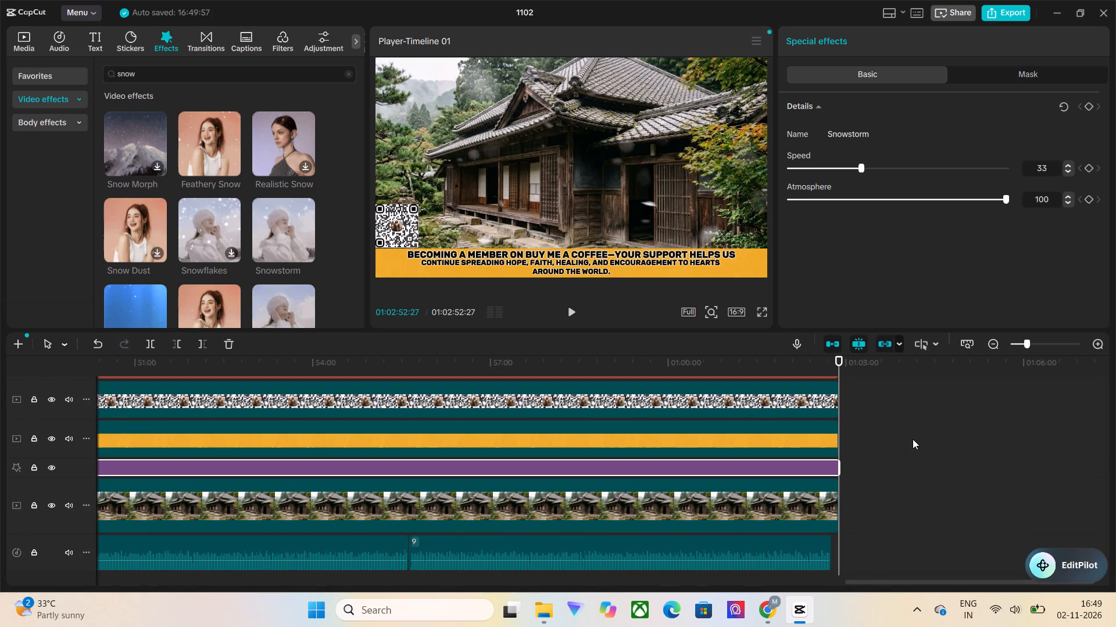
{"action": "scroll", "coordinate": [913, 439], "scroll_direction": "up", "scroll_amount": 4}
{"action": "scroll", "coordinate": [910, 427], "scroll_direction": "down", "scroll_amount": 4}
{"action": "scroll", "coordinate": [864, 413], "scroll_direction": "up", "scroll_amount": 3}
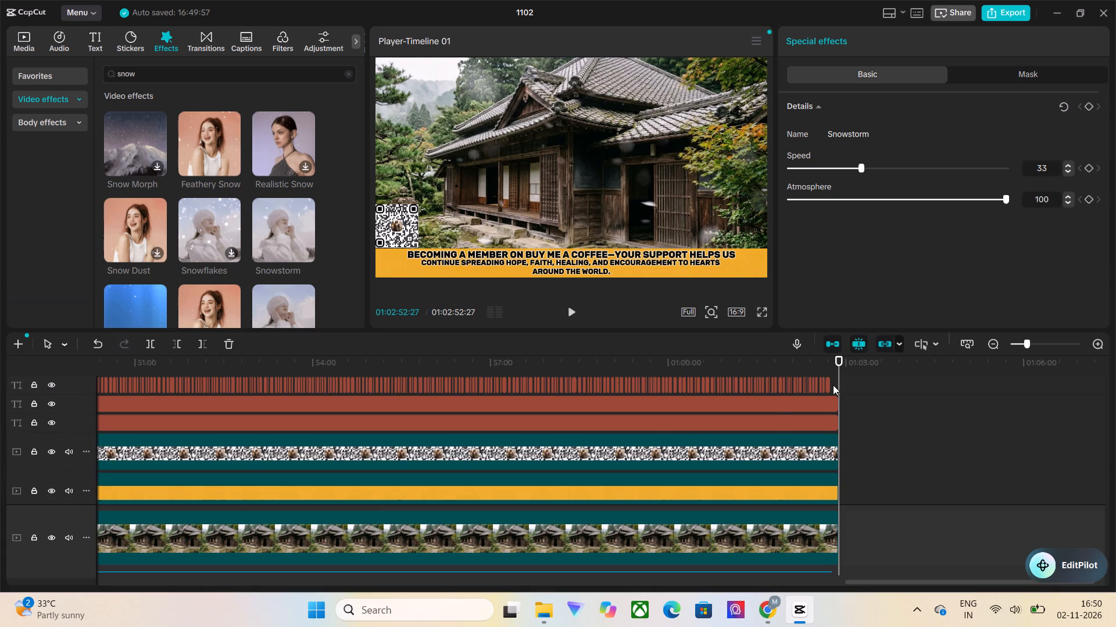
{"action": "left_click", "coordinate": [834, 382]}
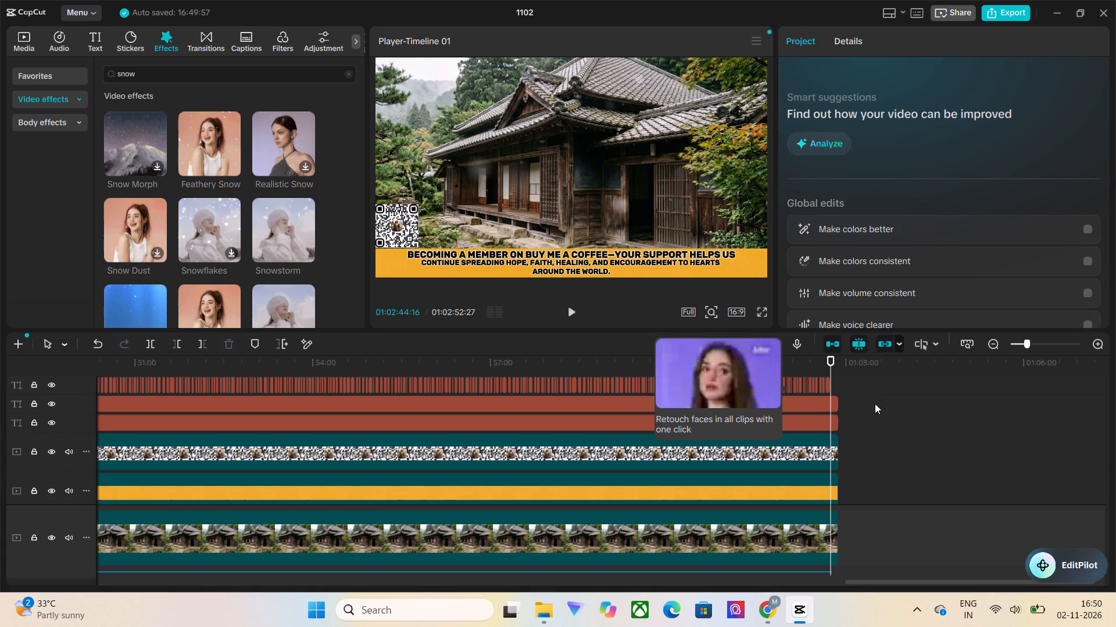
{"action": "scroll", "coordinate": [875, 403], "scroll_direction": "up", "scroll_amount": 2}
{"action": "left_click", "coordinate": [828, 392]}
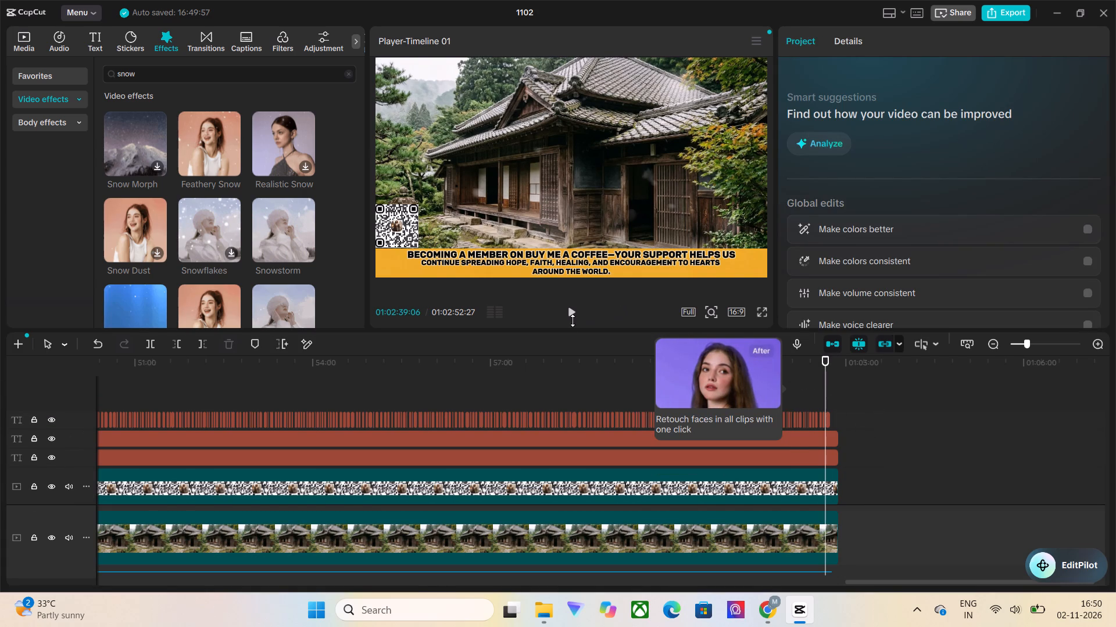
{"action": "left_click", "coordinate": [571, 314]}
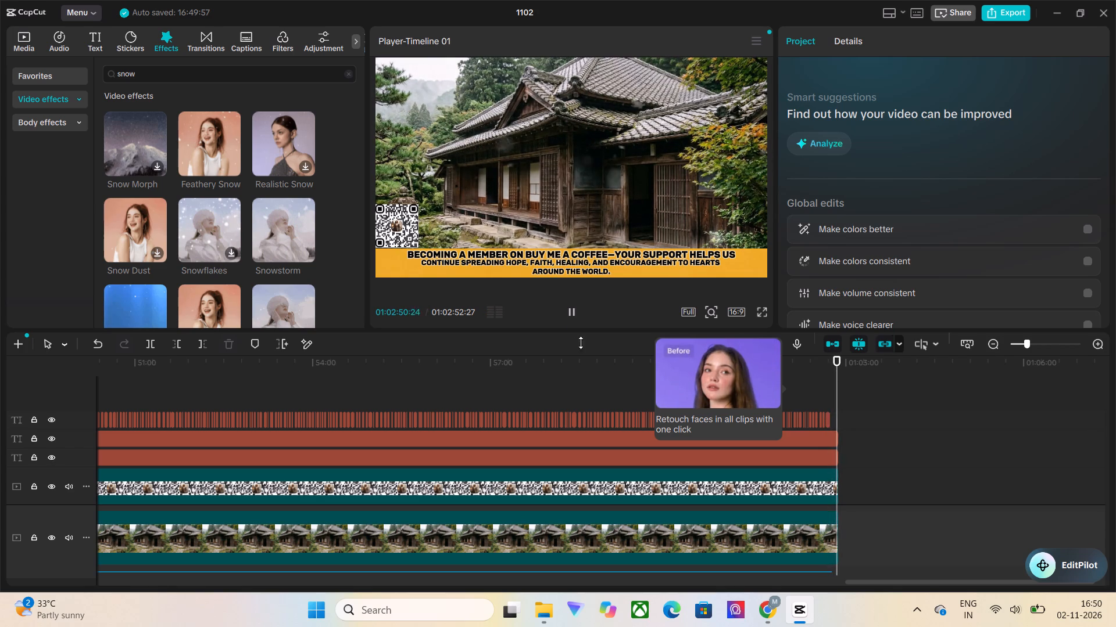
{"action": "left_click", "coordinate": [572, 311]}
Play back the video briefly from about 00:06:13 to check the captions, overlays and snowstorm early in the timeline.
{"action": "scroll", "coordinate": [563, 387], "scroll_direction": "down", "scroll_amount": 11, "text": "ctrl"}
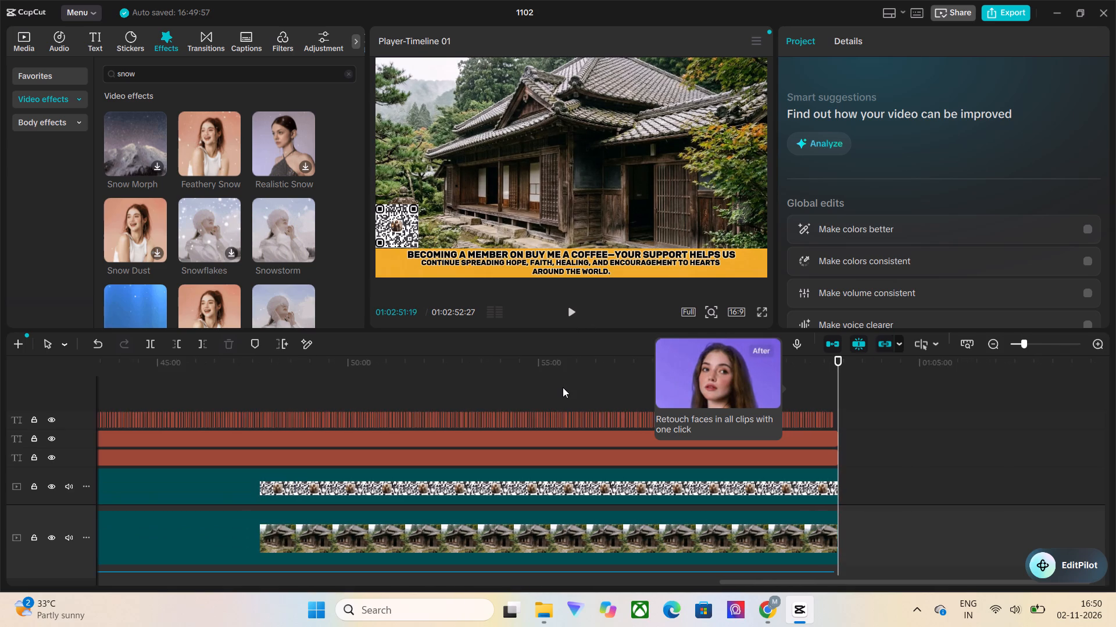
{"action": "scroll", "coordinate": [563, 387], "scroll_direction": "down", "scroll_amount": 20, "text": "ctrl"}
{"action": "scroll", "coordinate": [563, 387], "scroll_direction": "down", "scroll_amount": 1, "text": "ctrl"}
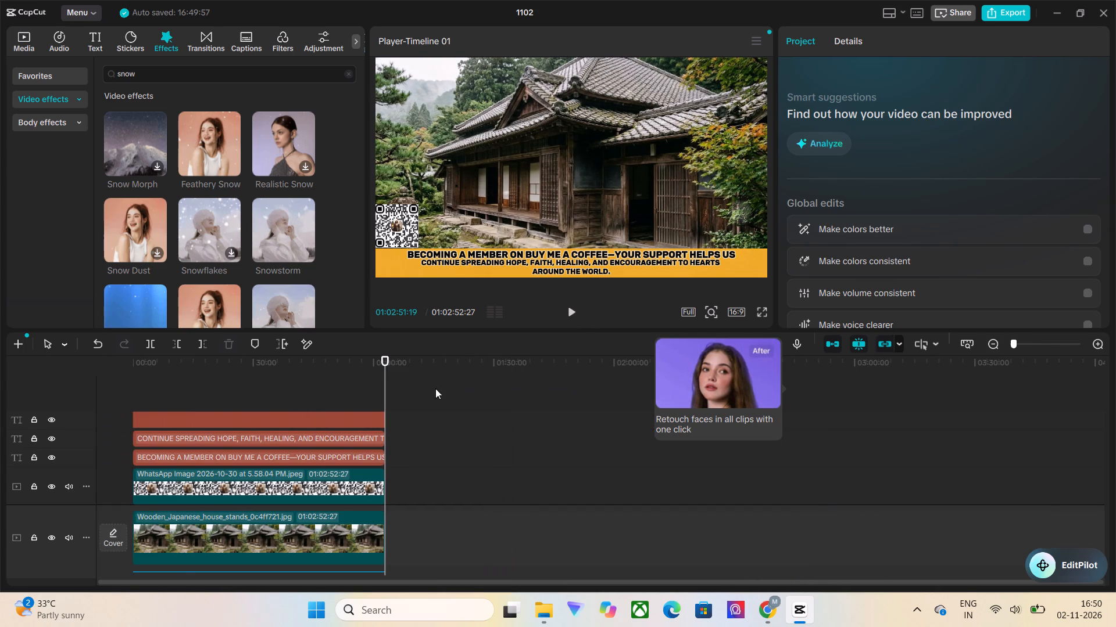
{"action": "left_click", "coordinate": [161, 396]}
{"action": "left_click", "coordinate": [572, 314]}
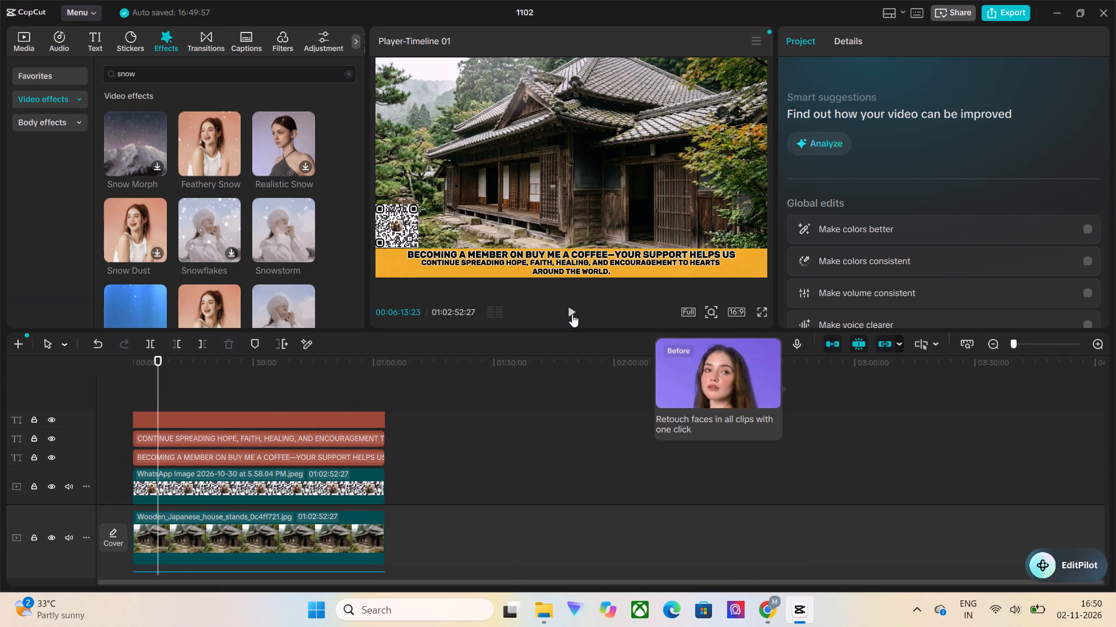
{"action": "left_click", "coordinate": [573, 314]}
Export the video as 1102.mp4 to the Downloads folder at 1080P, recommended bit rate, H.264 and 30fps.
{"action": "left_click", "coordinate": [1010, 17]}
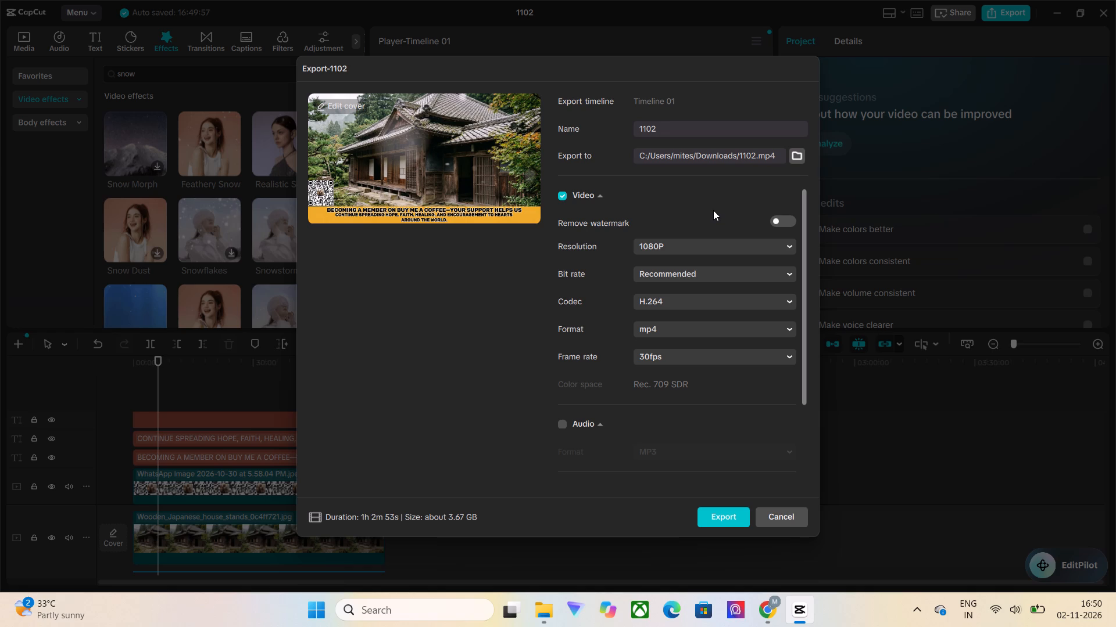
{"action": "left_click", "coordinate": [801, 157]}
{"action": "left_click", "coordinate": [357, 257]}
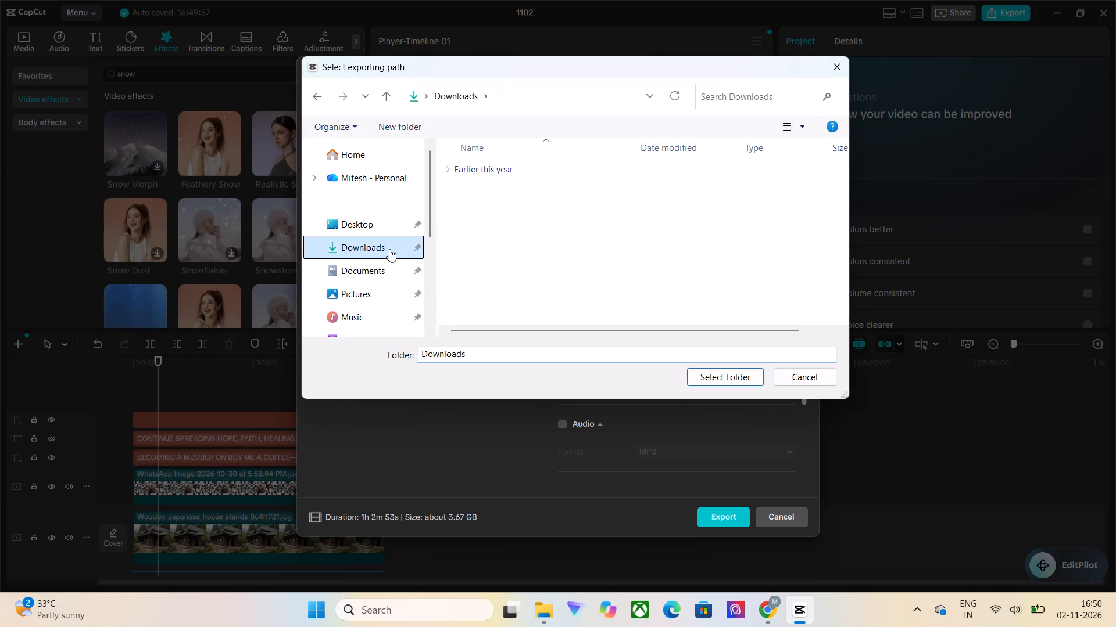
{"action": "left_click", "coordinate": [722, 381]}
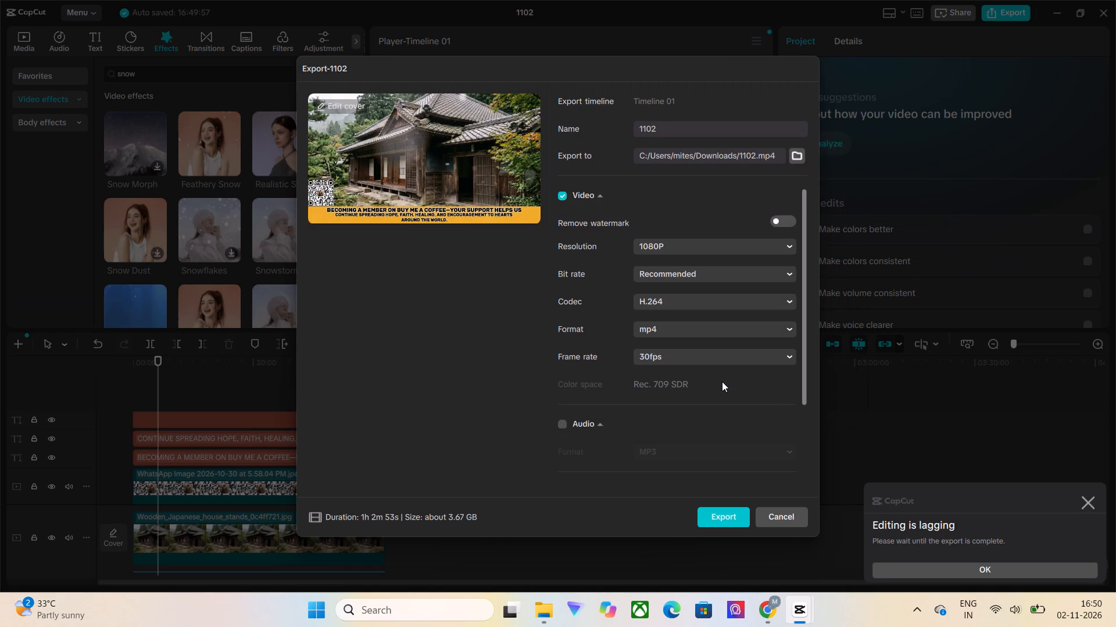
{"action": "left_click", "coordinate": [1089, 503]}
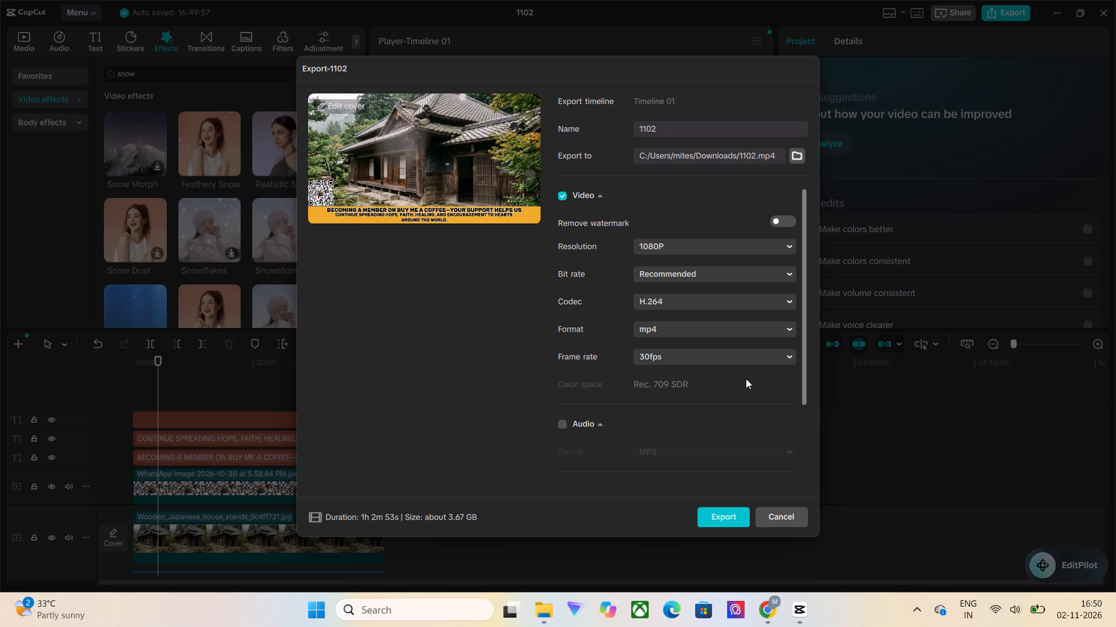
{"action": "left_click", "coordinate": [797, 159]}
{"action": "left_click", "coordinate": [375, 244]}
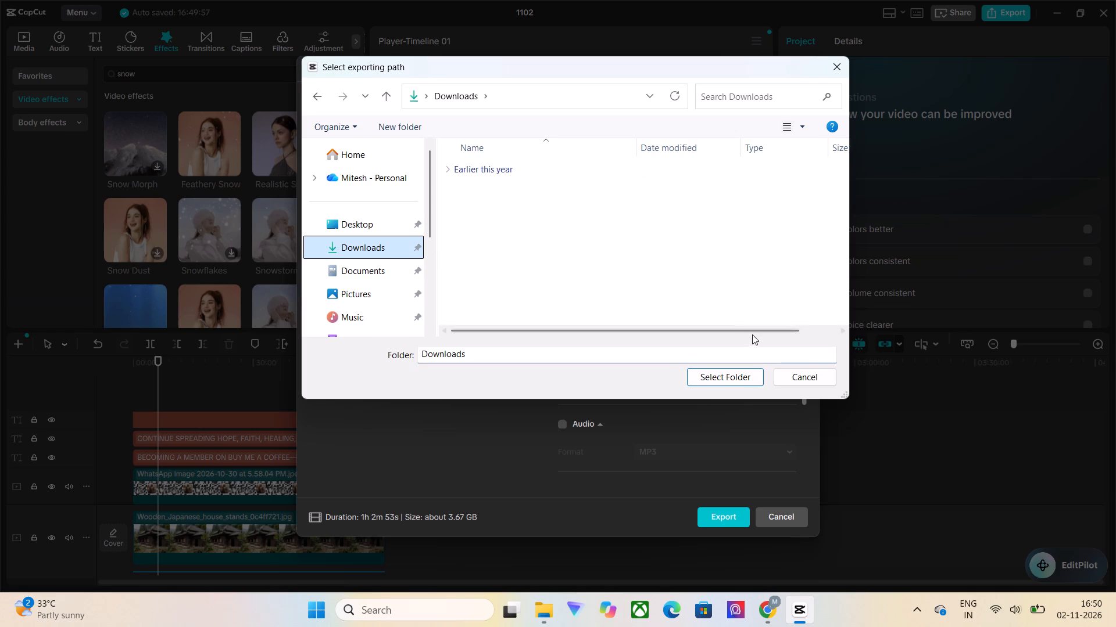
{"action": "left_click", "coordinate": [725, 392]}
{"action": "left_click", "coordinate": [728, 379]}
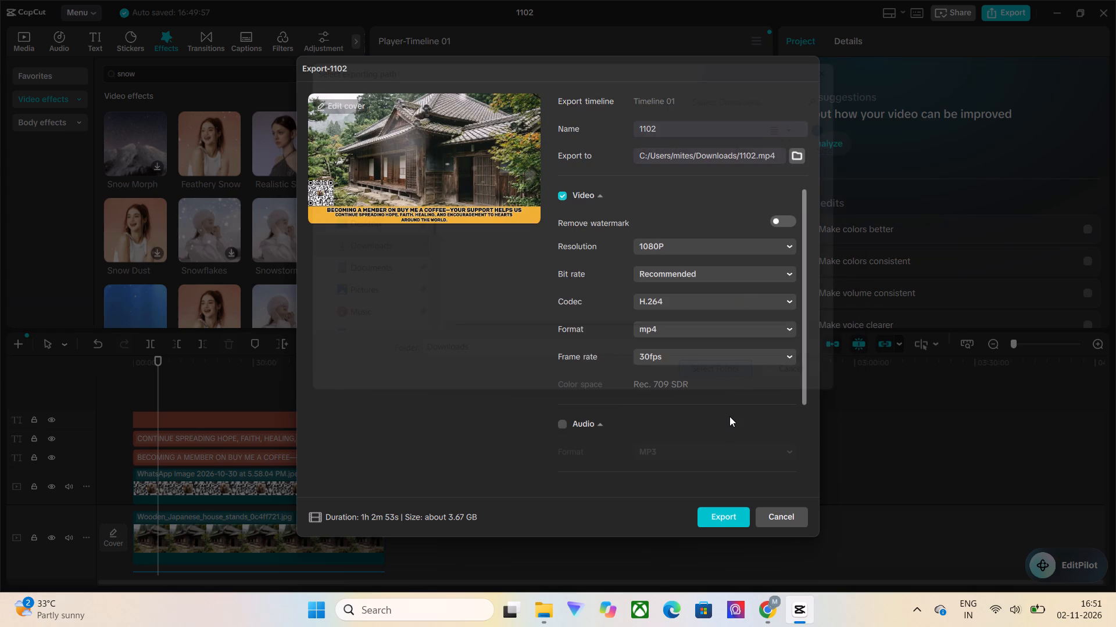
{"action": "left_click", "coordinate": [713, 511]}
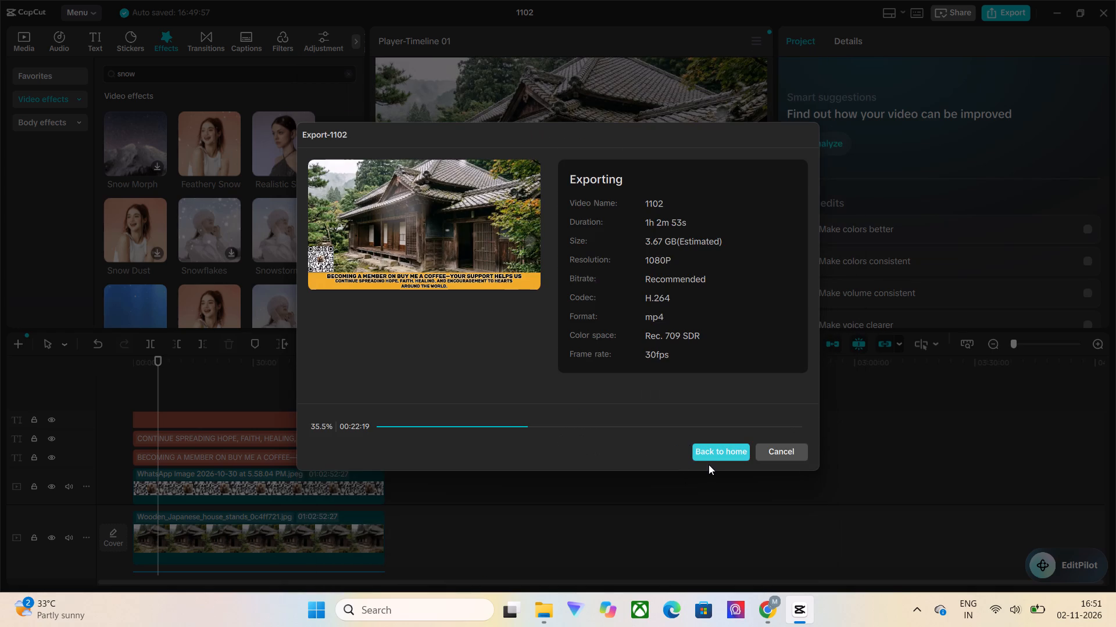
Return to the project home screen while the export runs and minimize the window to the desktop.
{"action": "left_click", "coordinate": [709, 464]}
{"action": "left_click", "coordinate": [711, 460]}
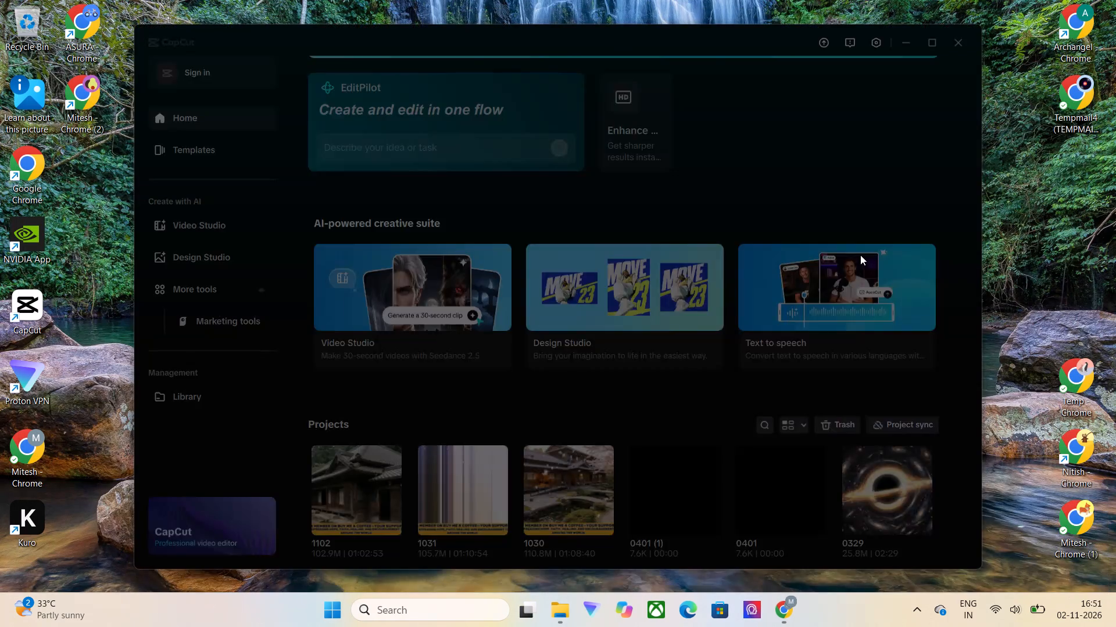
{"action": "scroll", "coordinate": [930, 310], "scroll_direction": "down", "scroll_amount": 3}
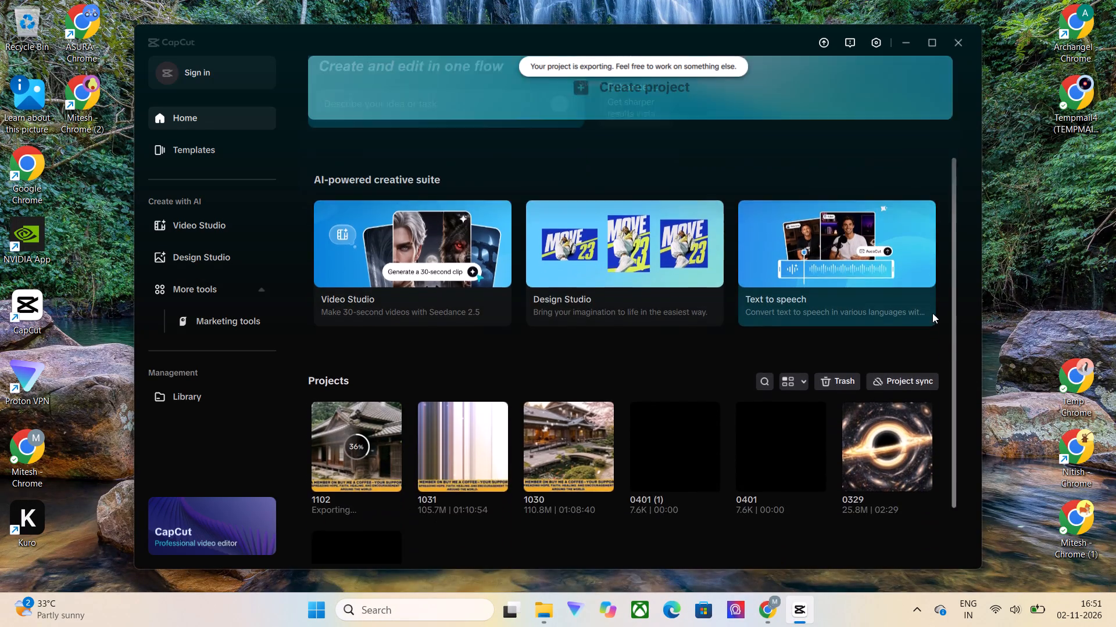
{"action": "scroll", "coordinate": [945, 337], "scroll_direction": "up", "scroll_amount": 4}
{"action": "left_click", "coordinate": [910, 42]}
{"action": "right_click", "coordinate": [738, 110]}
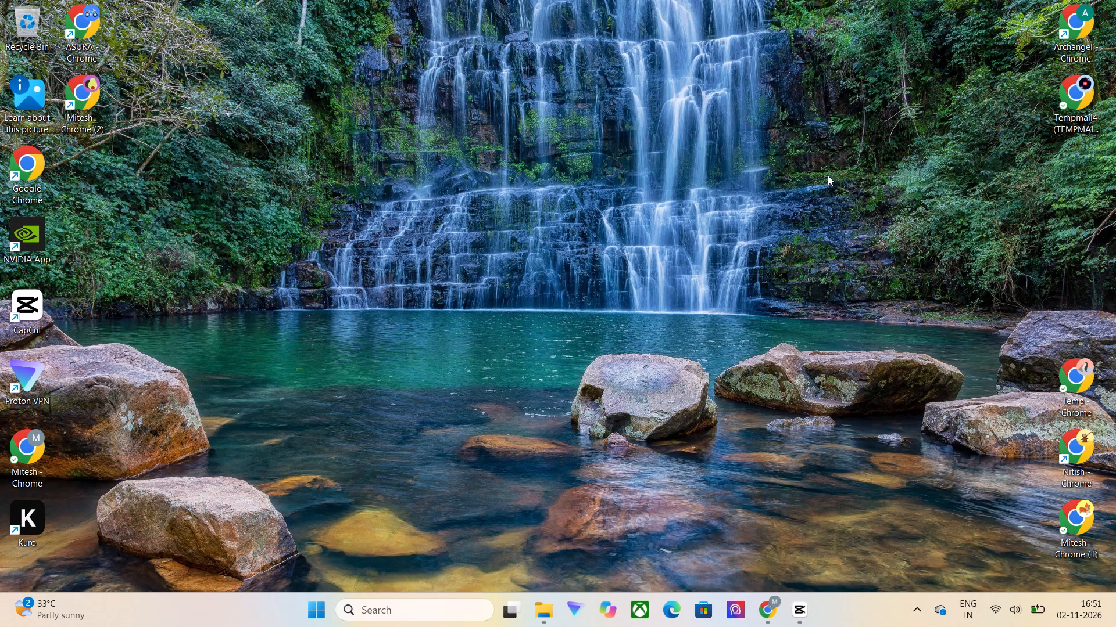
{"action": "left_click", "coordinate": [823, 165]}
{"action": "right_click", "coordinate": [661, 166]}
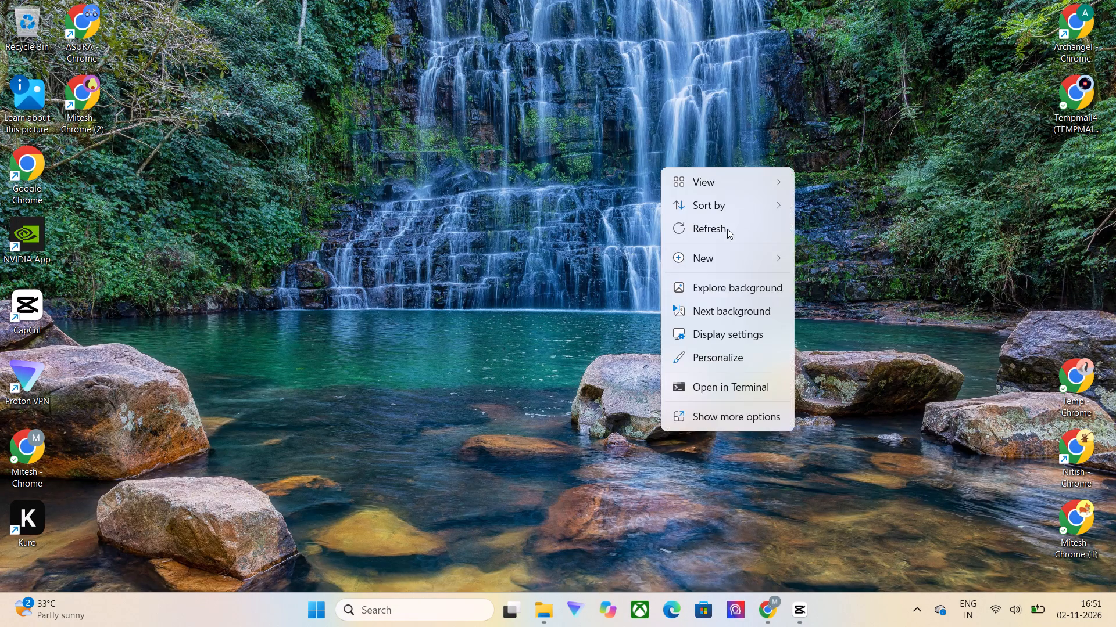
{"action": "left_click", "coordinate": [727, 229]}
Switch to Proton VPN, disconnect the VPN connection and dismiss its window.
{"action": "left_click", "coordinate": [915, 604]}
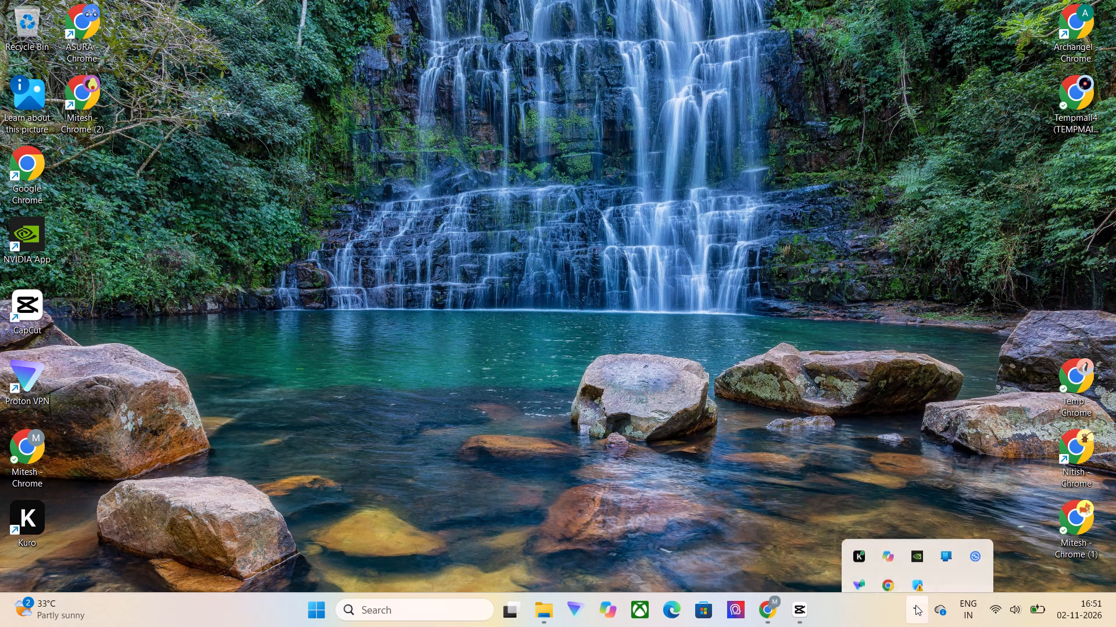
{"action": "left_click", "coordinate": [862, 570]}
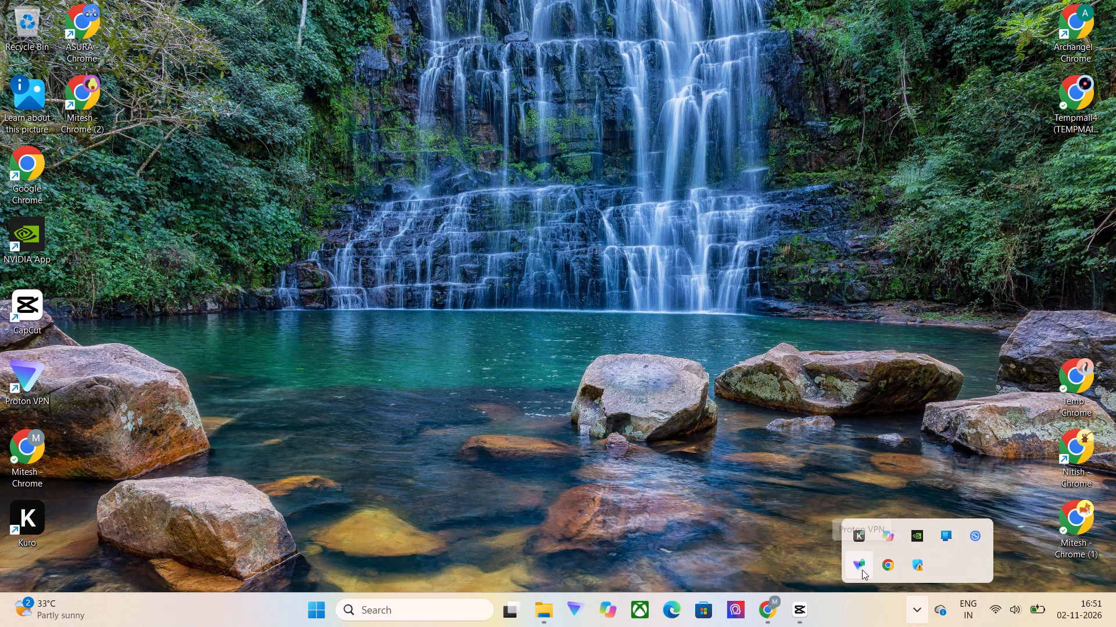
{"action": "left_click", "coordinate": [939, 362]}
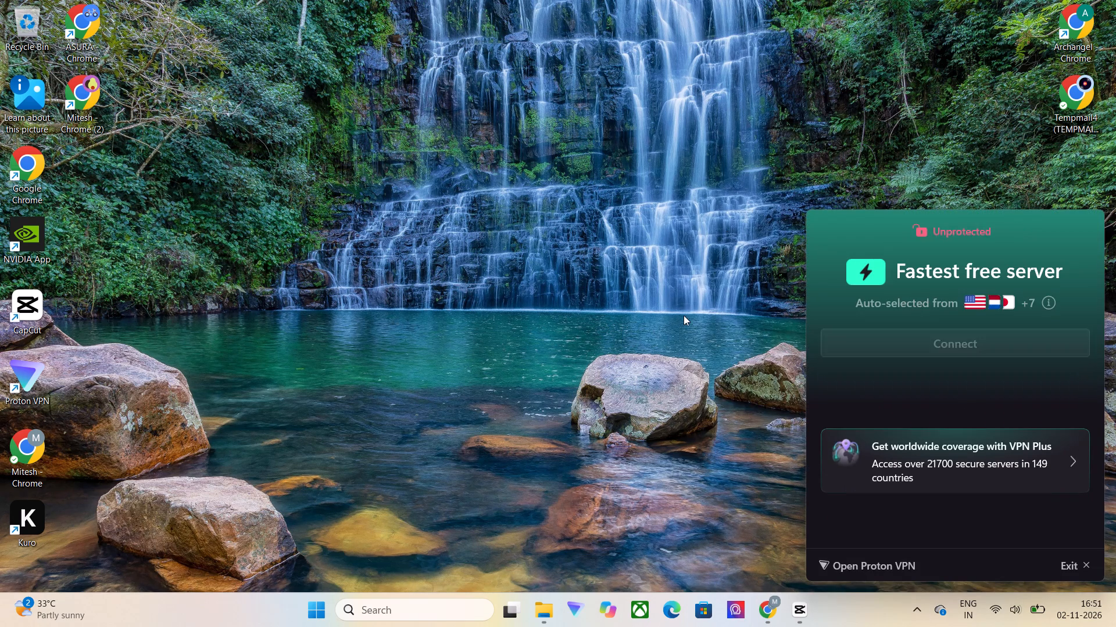
{"action": "left_click", "coordinate": [675, 312]}
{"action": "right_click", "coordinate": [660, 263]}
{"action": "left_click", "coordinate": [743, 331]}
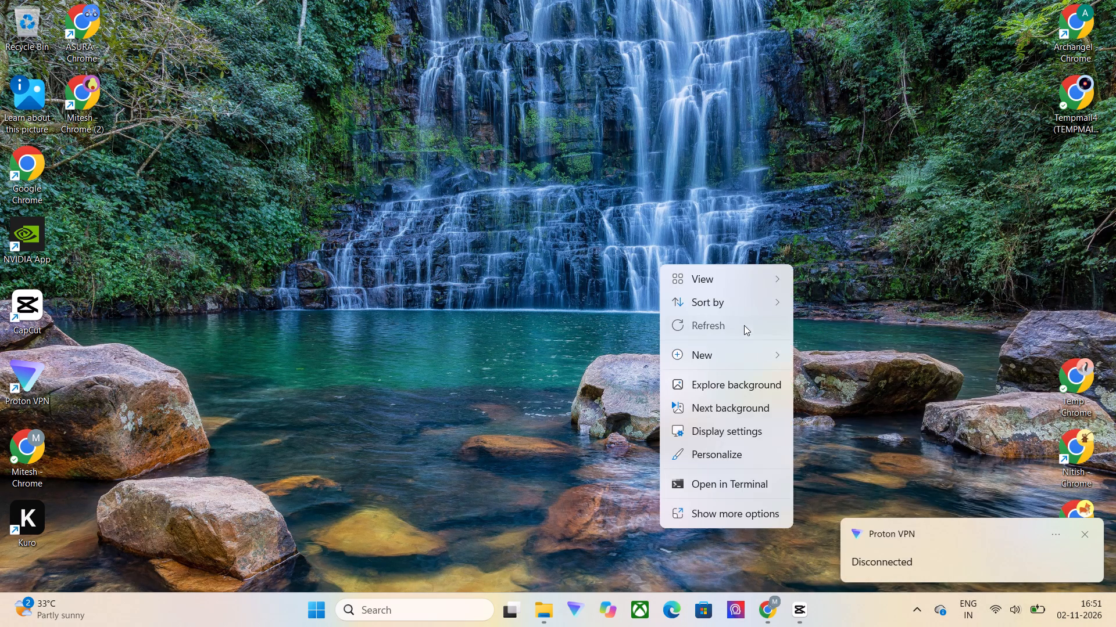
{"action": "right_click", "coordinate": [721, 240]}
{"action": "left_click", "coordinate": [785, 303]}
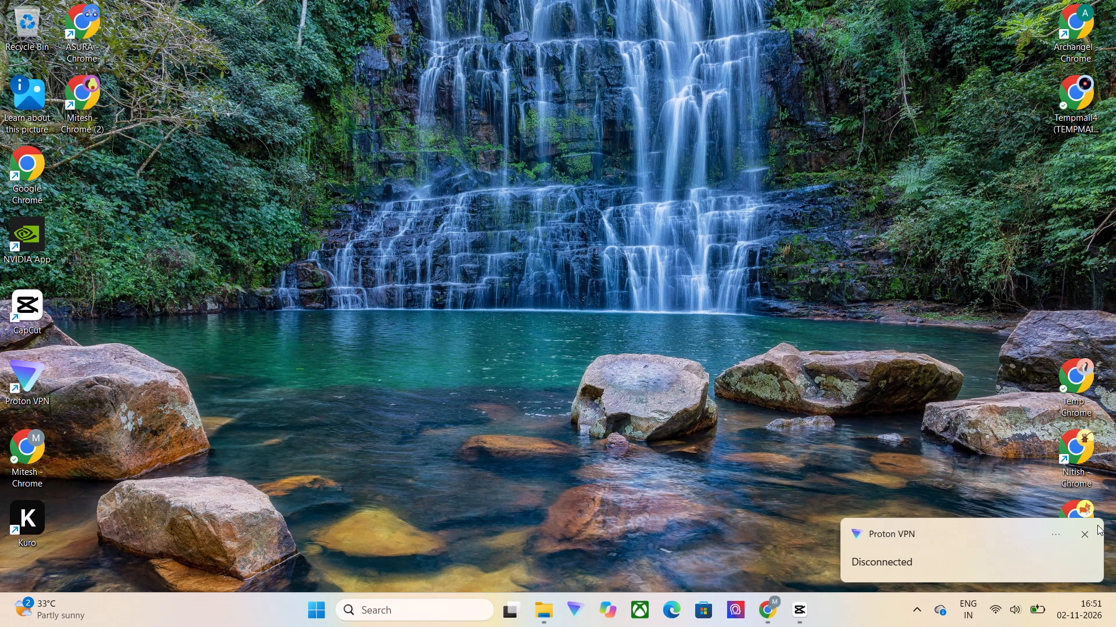
Dismiss the Proton VPN notification.
{"action": "left_click", "coordinate": [1087, 532]}
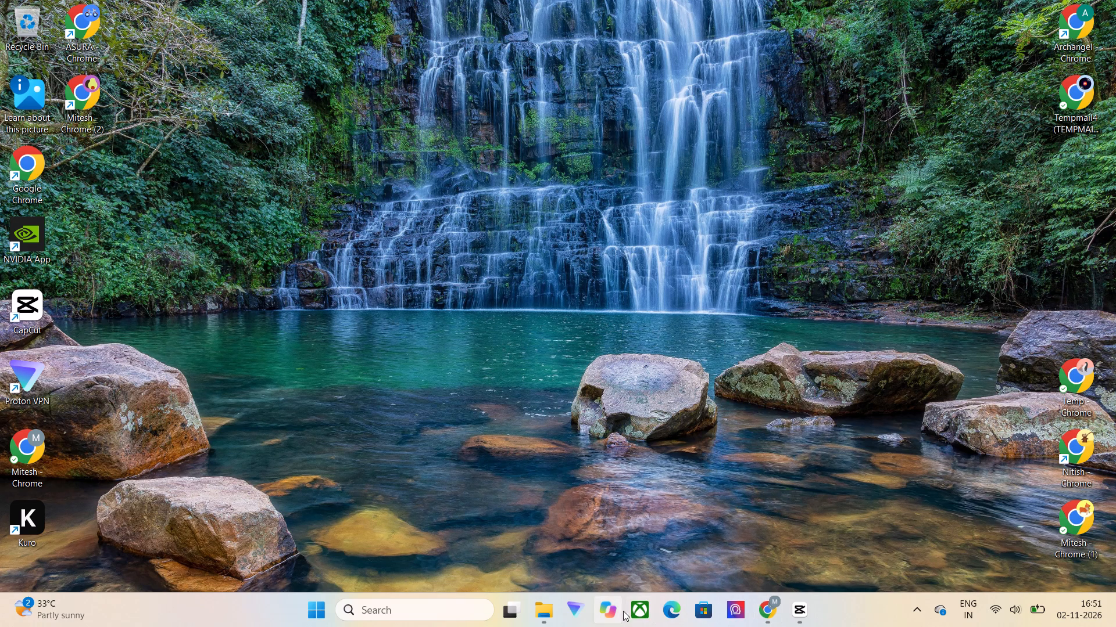
Switch to File Explorer, look through the files in the Downloads folder, and minimize the window.
{"action": "left_click", "coordinate": [549, 618]}
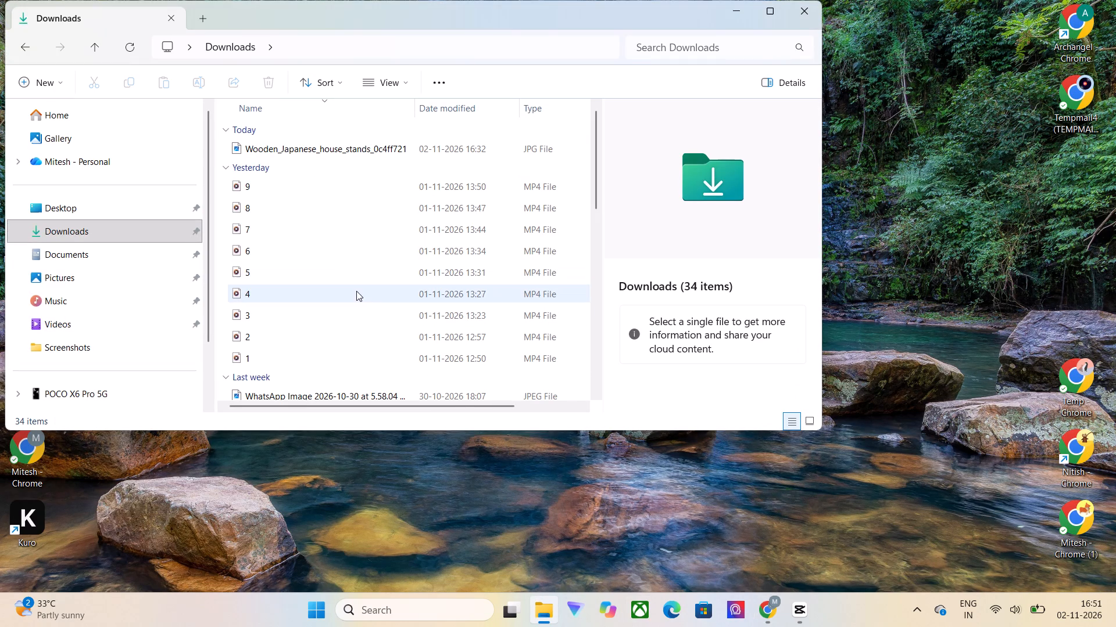
{"action": "scroll", "coordinate": [160, 345], "scroll_direction": "down", "scroll_amount": 5}
{"action": "scroll", "coordinate": [160, 345], "scroll_direction": "up", "scroll_amount": 4}
{"action": "scroll", "coordinate": [332, 331], "scroll_direction": "down", "scroll_amount": 3}
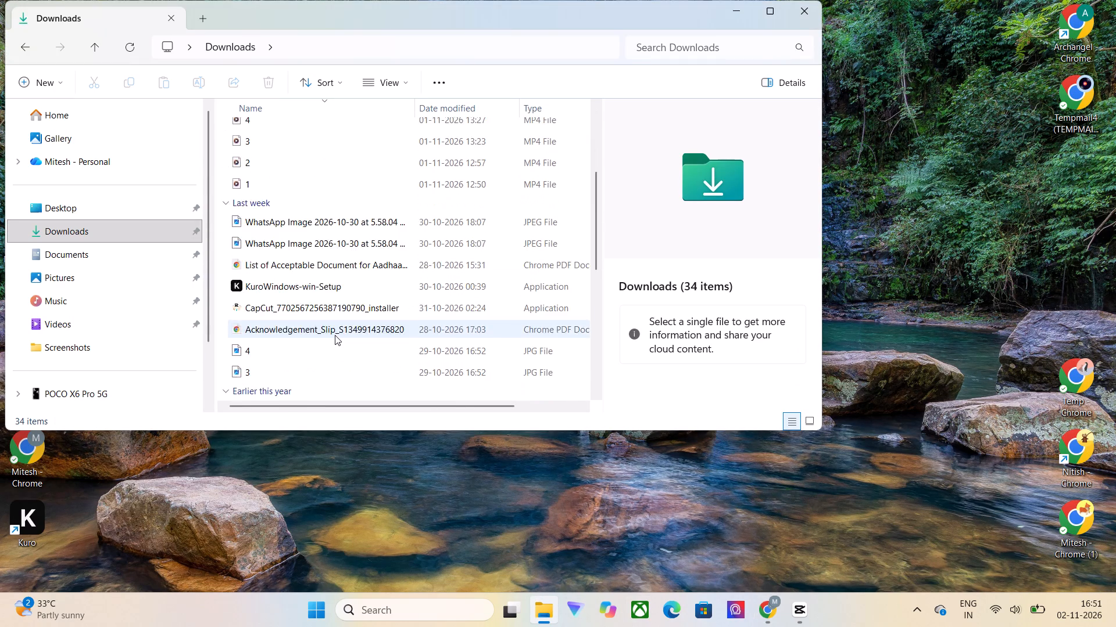
{"action": "scroll", "coordinate": [335, 335], "scroll_direction": "up", "scroll_amount": 4}
{"action": "left_click", "coordinate": [732, 15]}
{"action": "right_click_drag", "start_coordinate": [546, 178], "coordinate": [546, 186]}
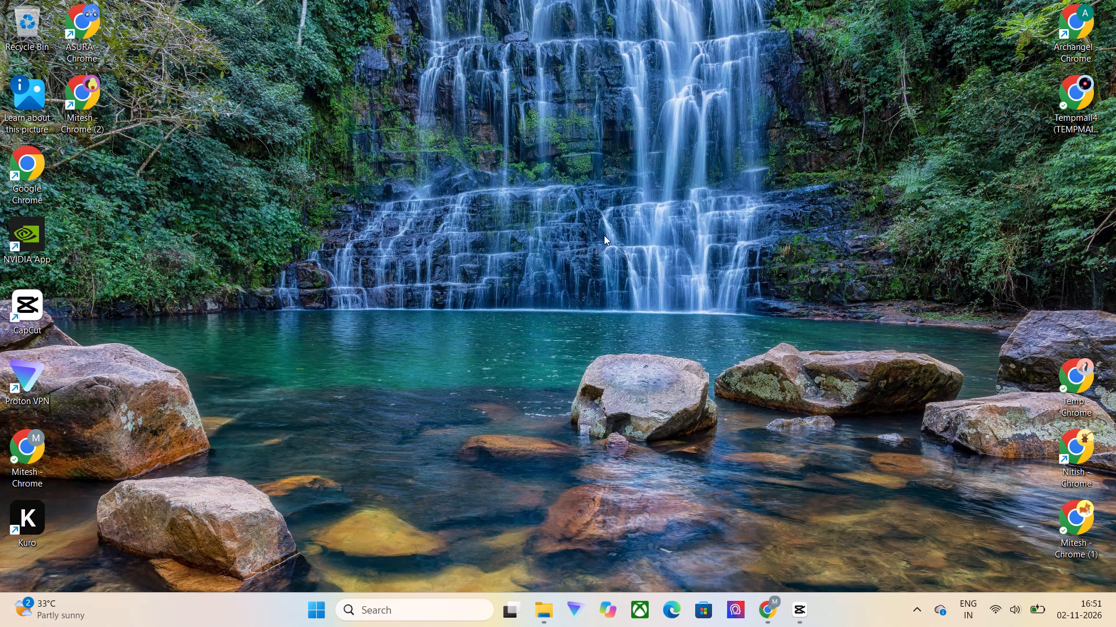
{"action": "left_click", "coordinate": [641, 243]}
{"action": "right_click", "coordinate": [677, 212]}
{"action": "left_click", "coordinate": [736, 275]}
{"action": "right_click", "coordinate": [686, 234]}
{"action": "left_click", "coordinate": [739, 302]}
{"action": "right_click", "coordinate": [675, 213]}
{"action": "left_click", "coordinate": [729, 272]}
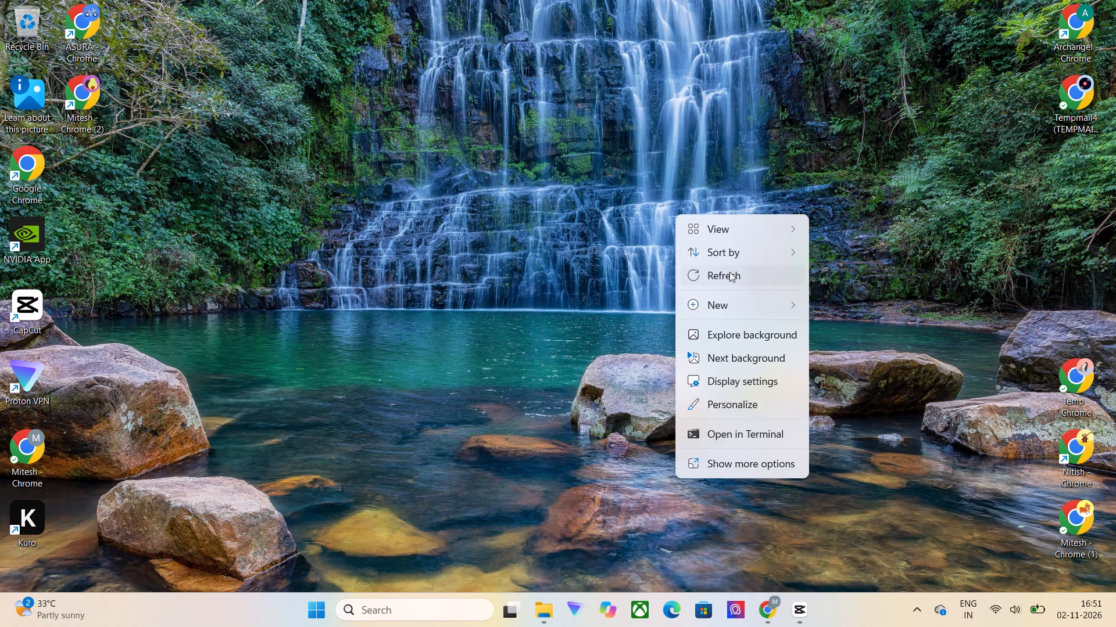